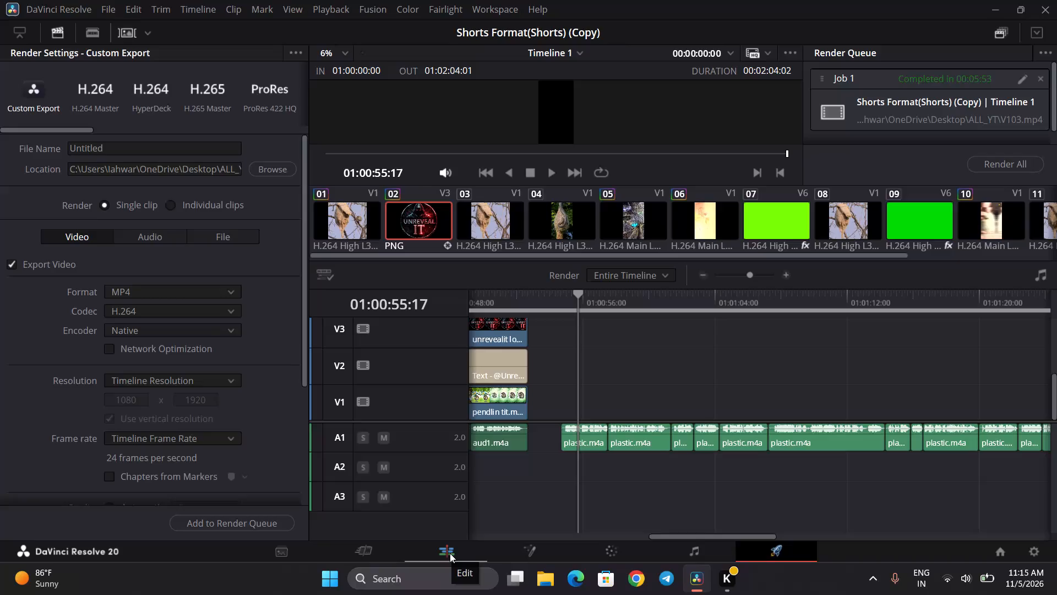
Switch to the Edit page to work on Timeline 1.
left_click(450, 553)
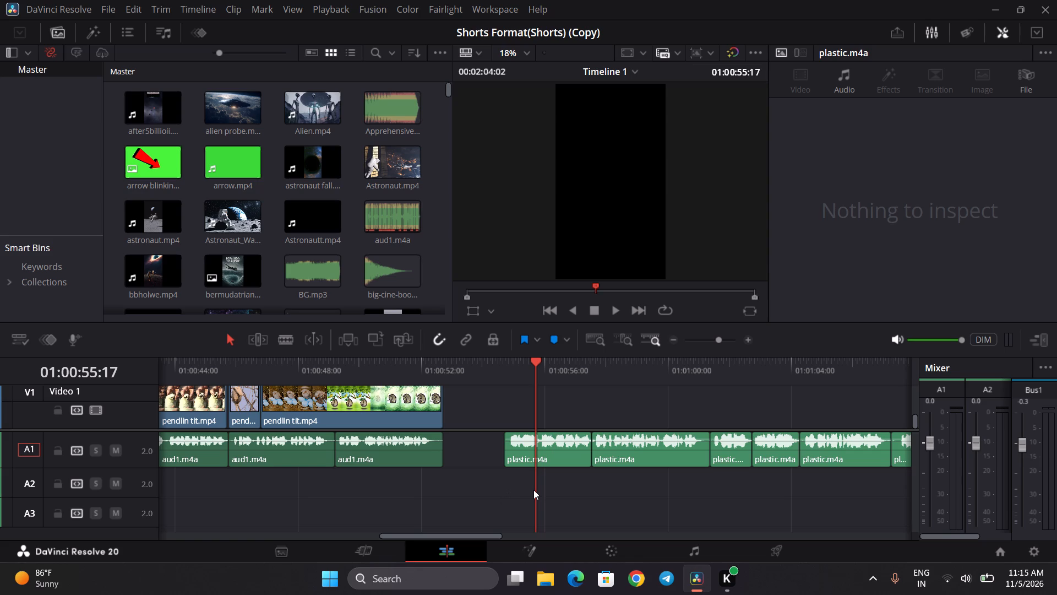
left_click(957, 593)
Play Timeline 1 from the gap just before the first plastic.m4a clip and stop shortly after the clip starts.
left_click(490, 376)
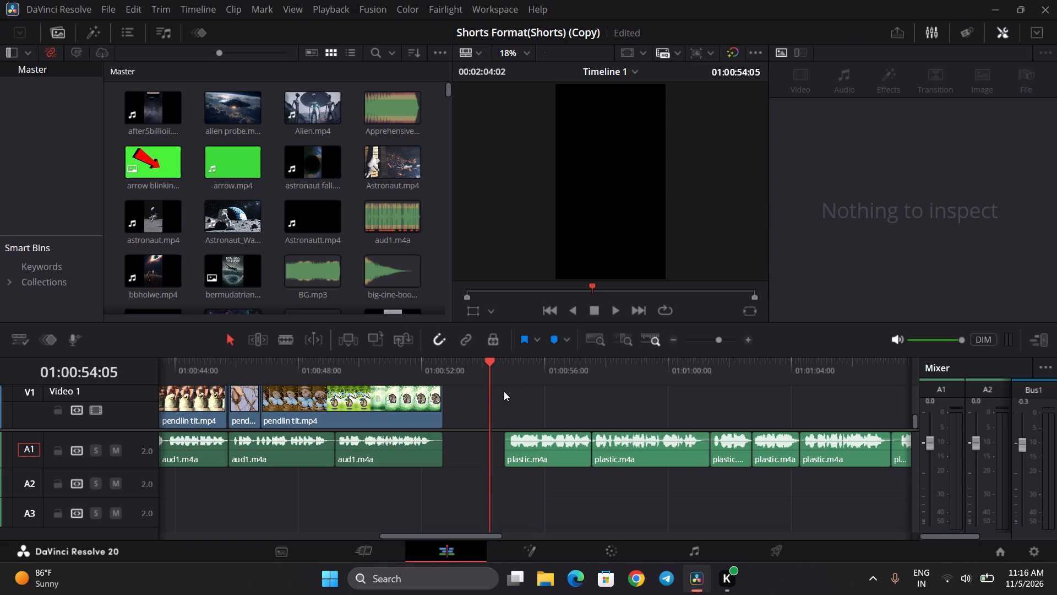
scroll(482, 387, "left", 1)
key("space")
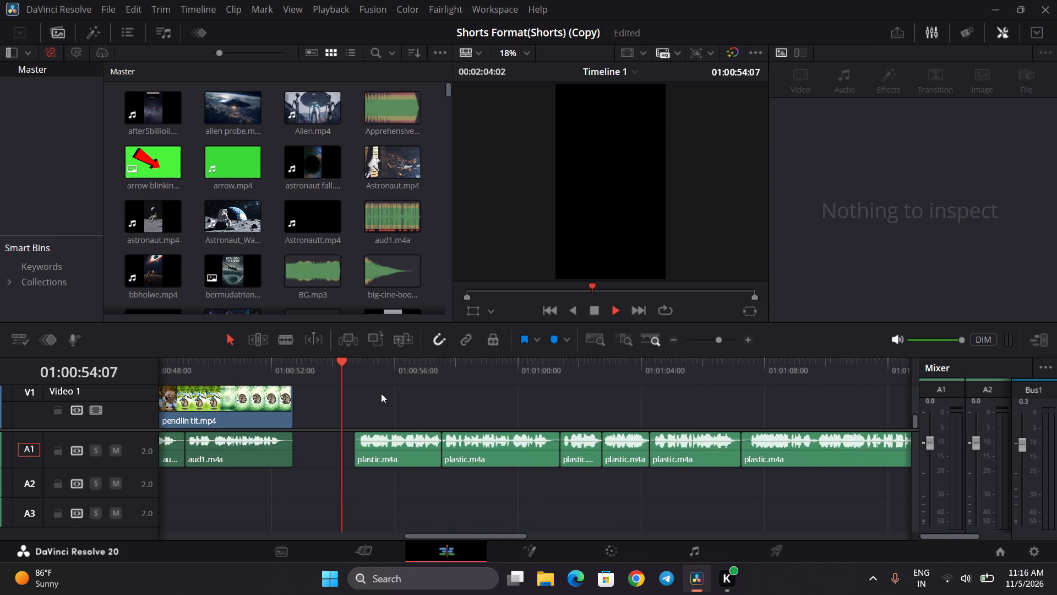
key("space")
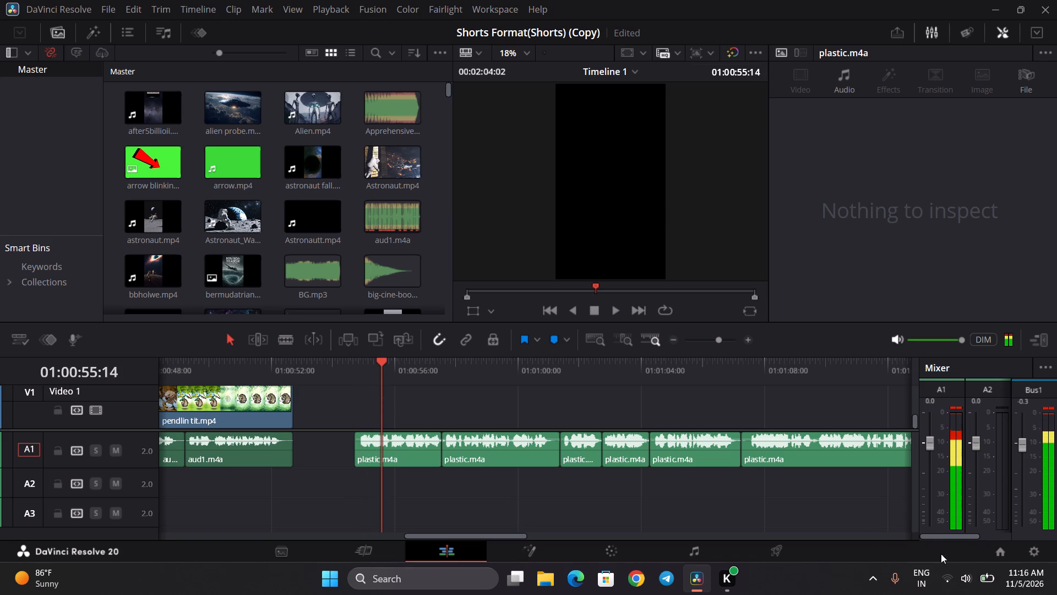
Turn on Bluetooth in the Windows quick settings and connect the boAt Rockerz 510 headset.
left_click(957, 589)
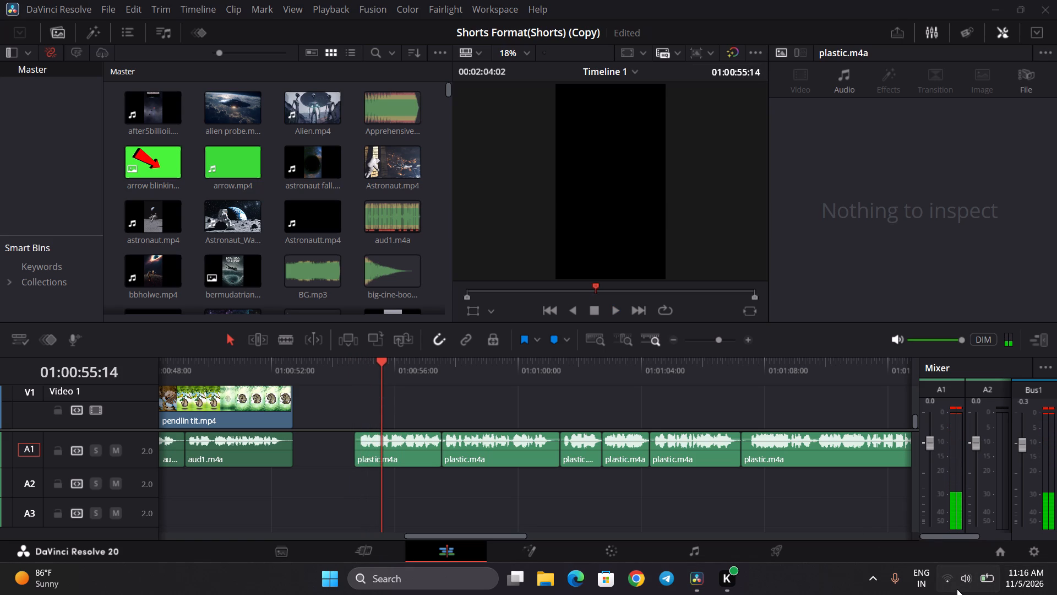
left_click(957, 589)
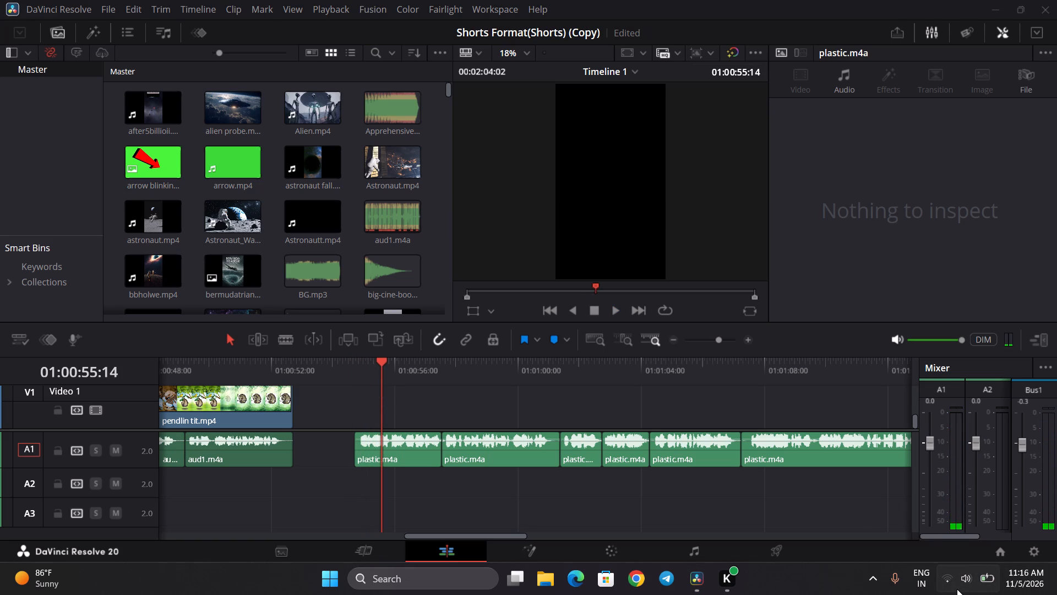
left_click(957, 589)
left_click(949, 579)
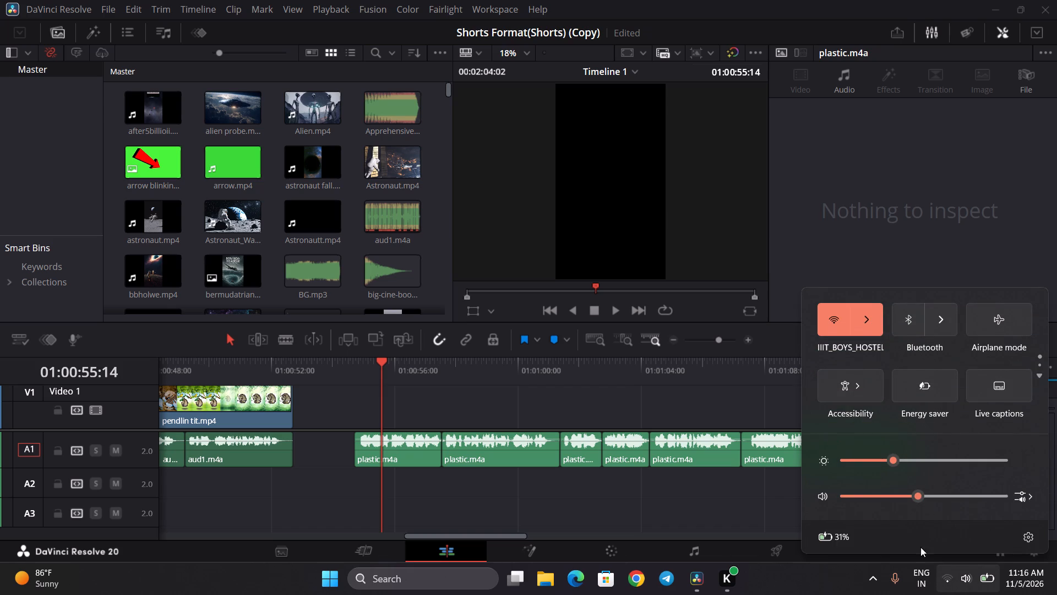
left_click(908, 322)
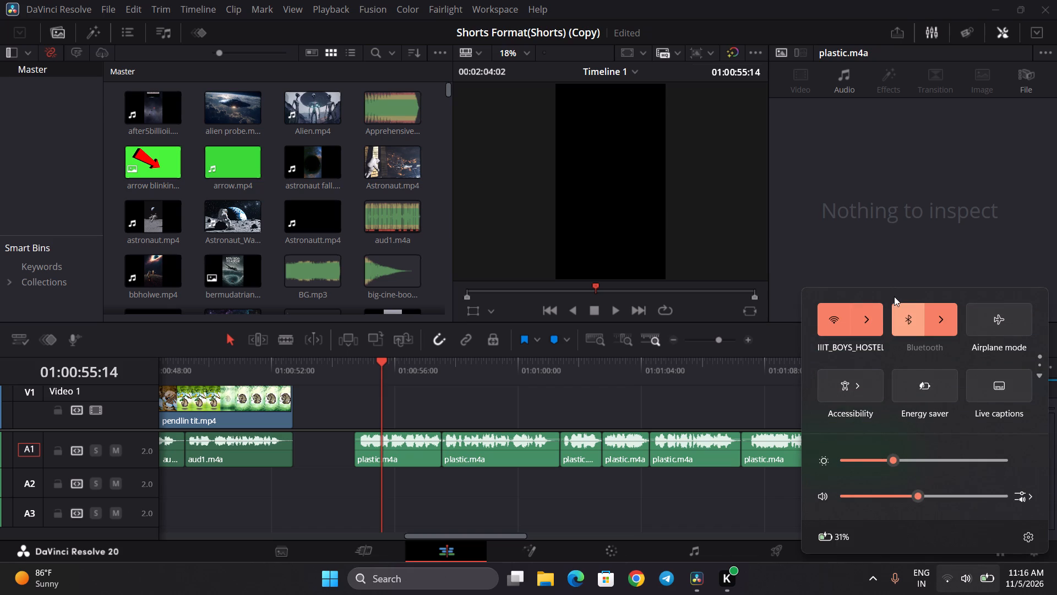
left_click(942, 318)
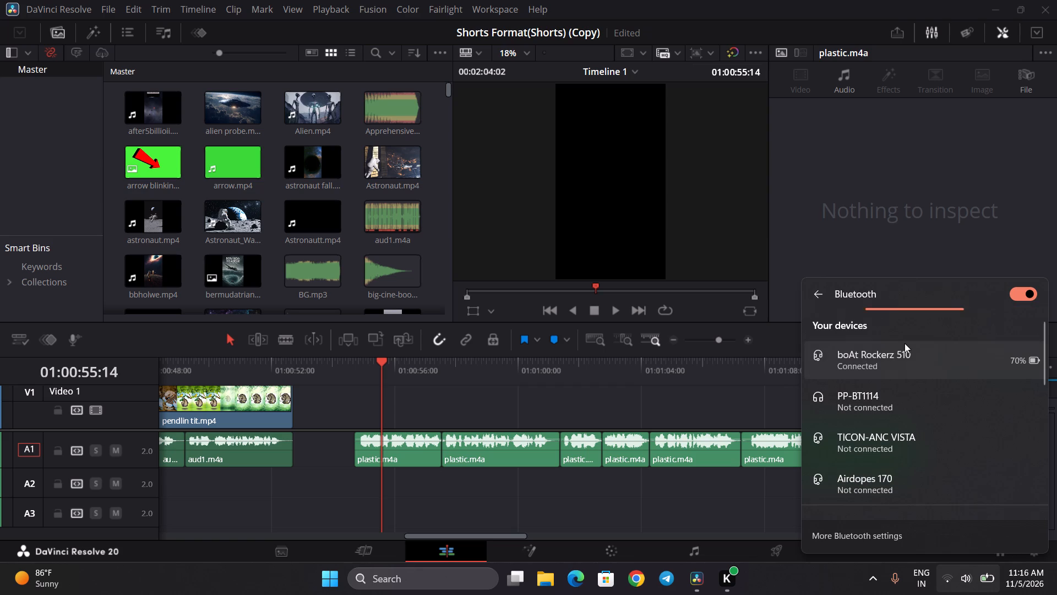
left_click(896, 350)
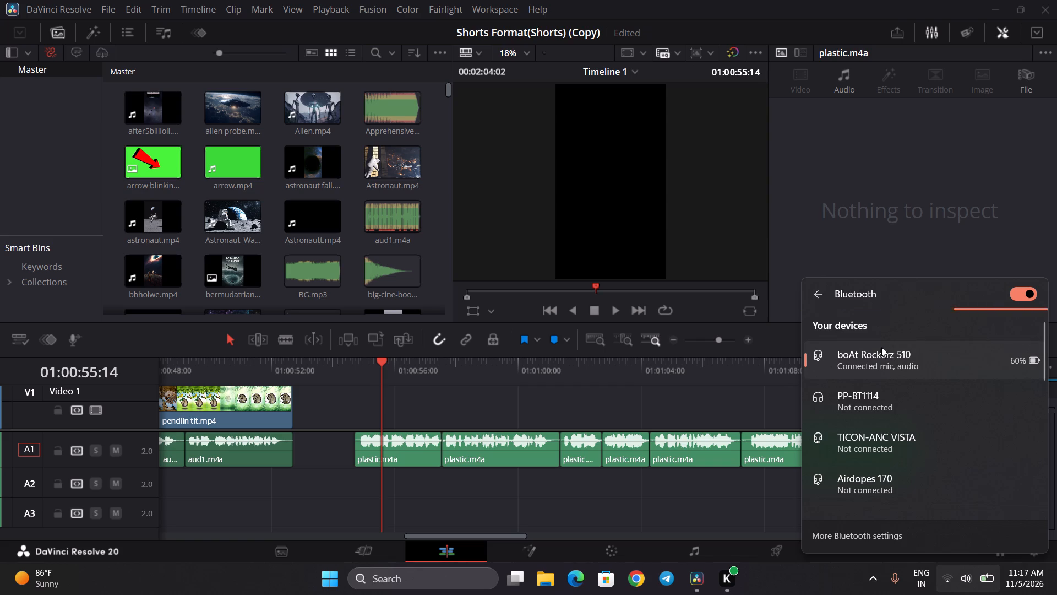
left_click(756, 396)
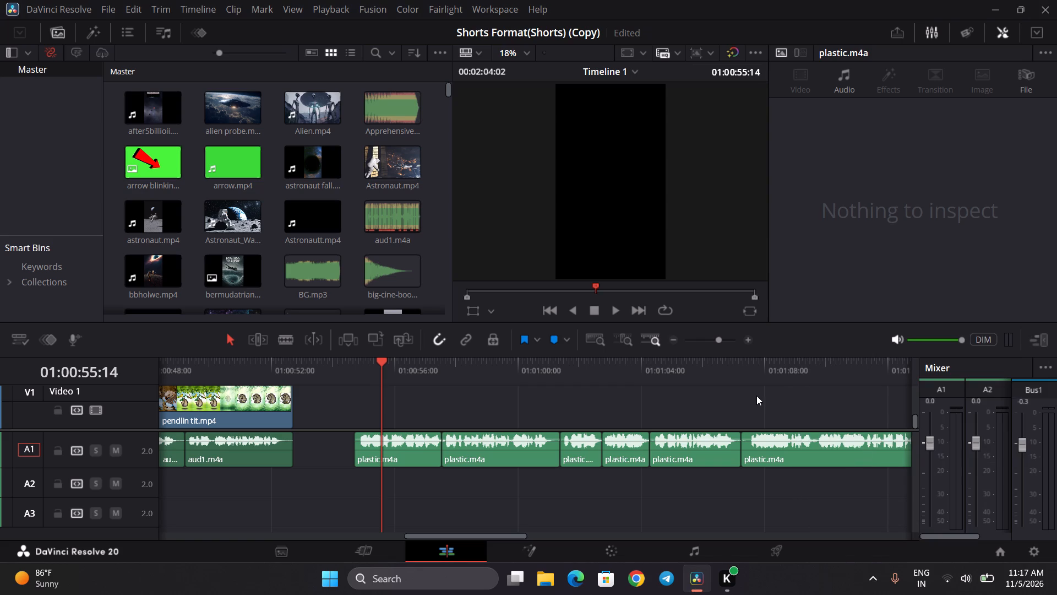
Play Timeline 1 from the start of the first plastic.m4a clip on A1 to listen to the voice audio.
left_click(348, 374)
key("space")
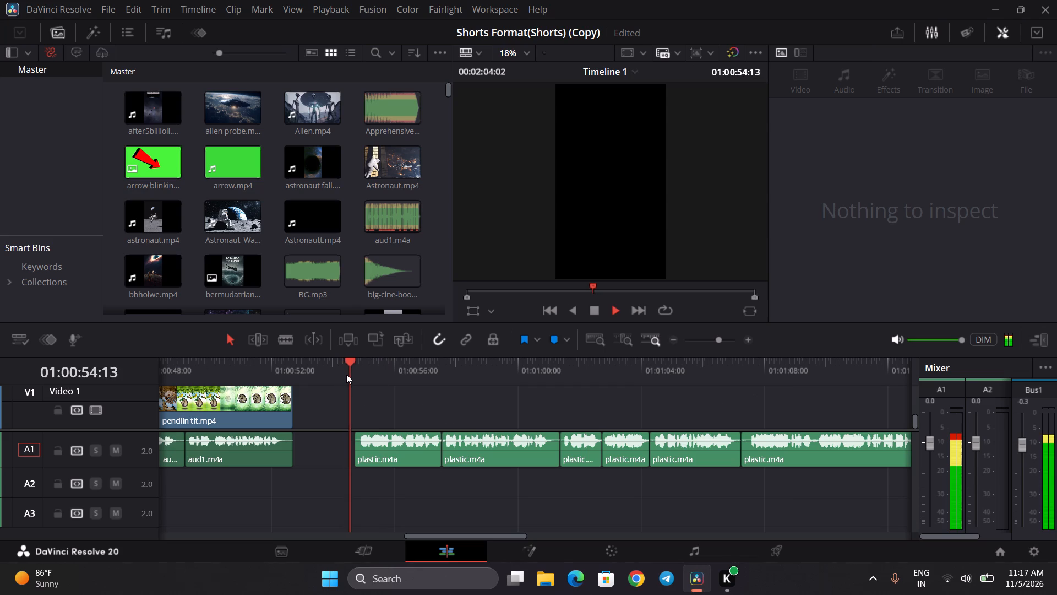
key("space")
left_click(352, 377)
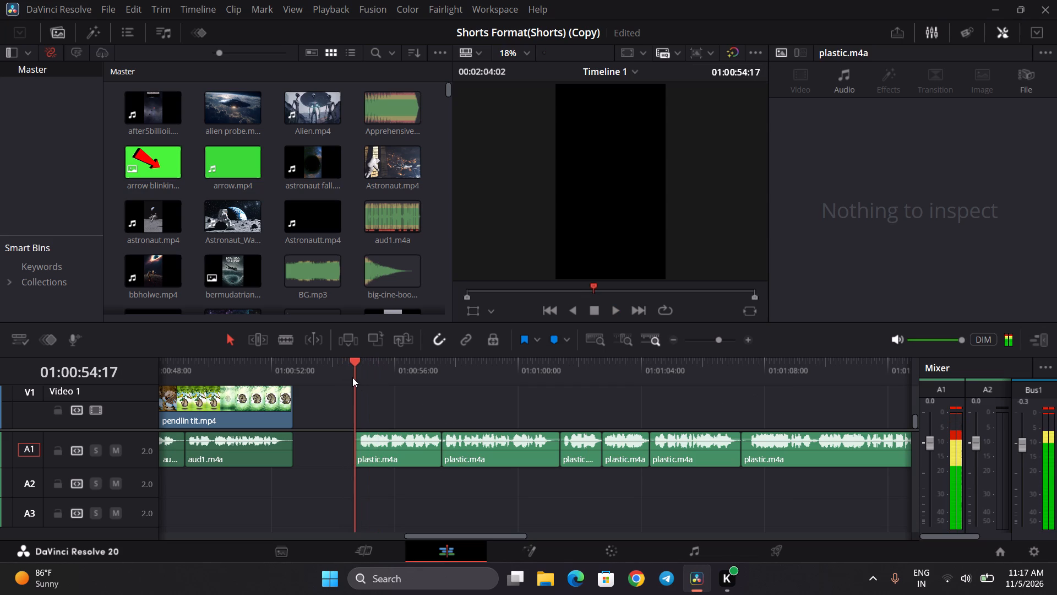
key("space")
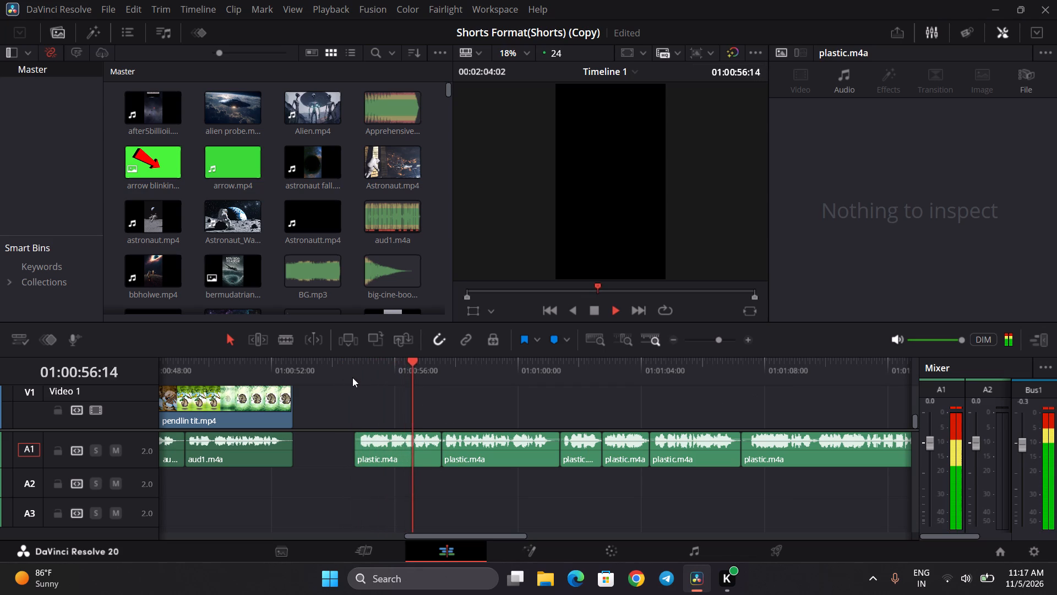
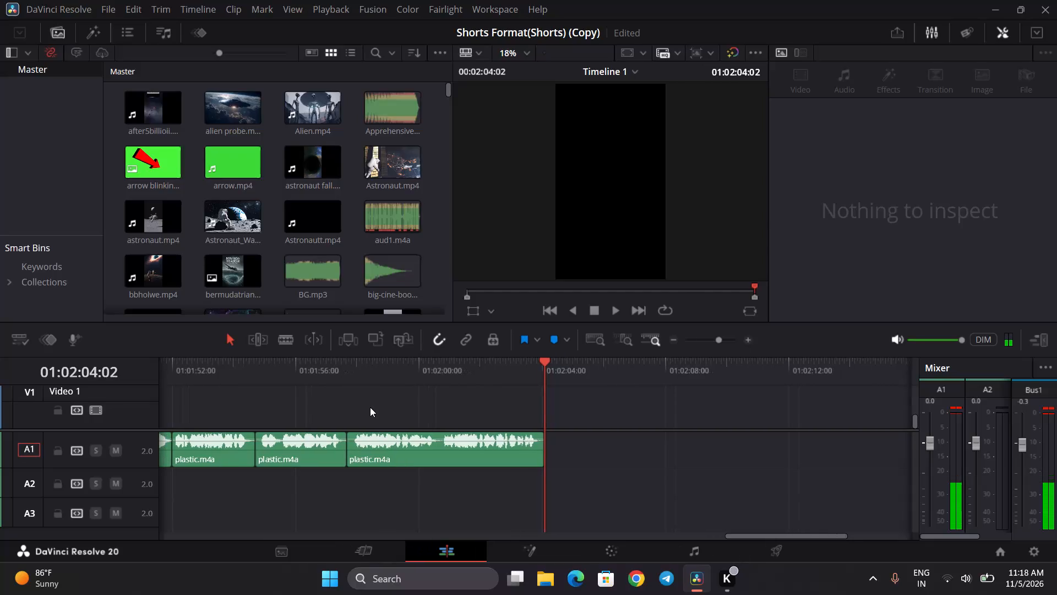
Import plastic eating fungus.mp4 from the Videos folder into the media pool, finding it with the search term "plas".
right_click(271, 278)
left_click(319, 407)
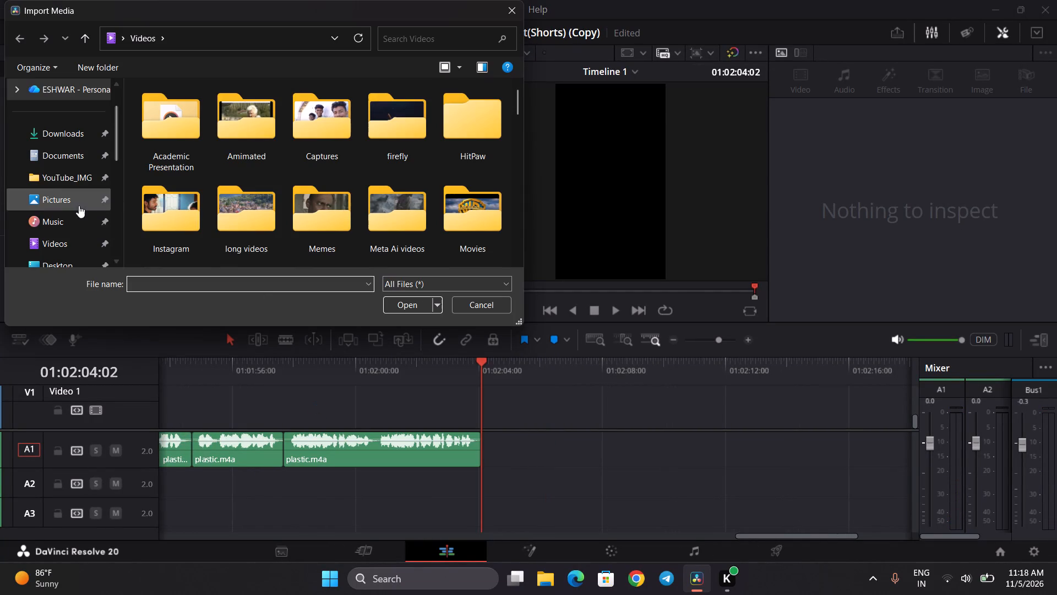
left_click(62, 242)
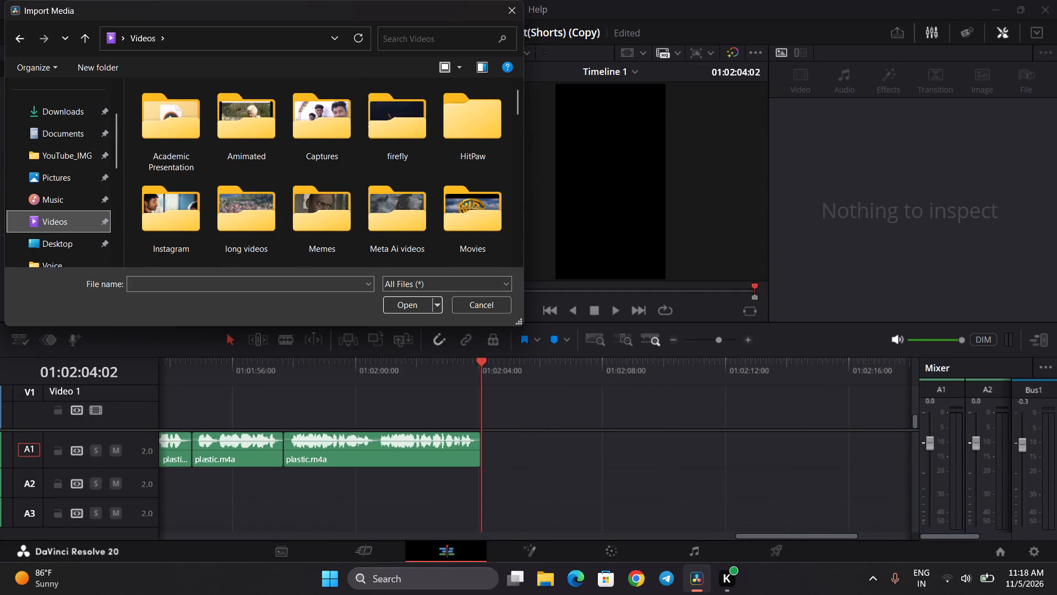
left_click(453, 37)
type("plas")
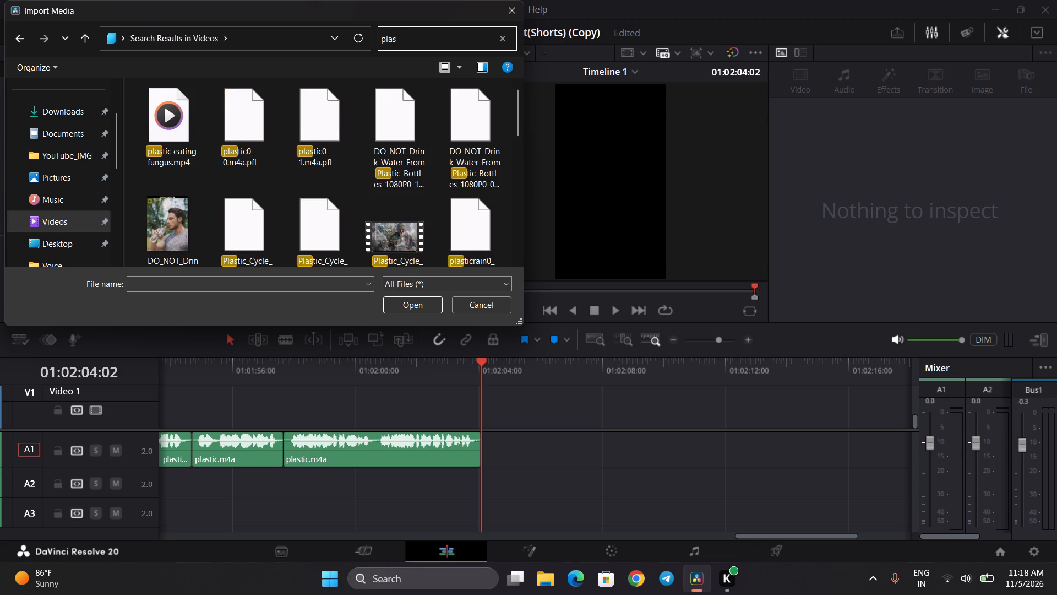
left_click(185, 107)
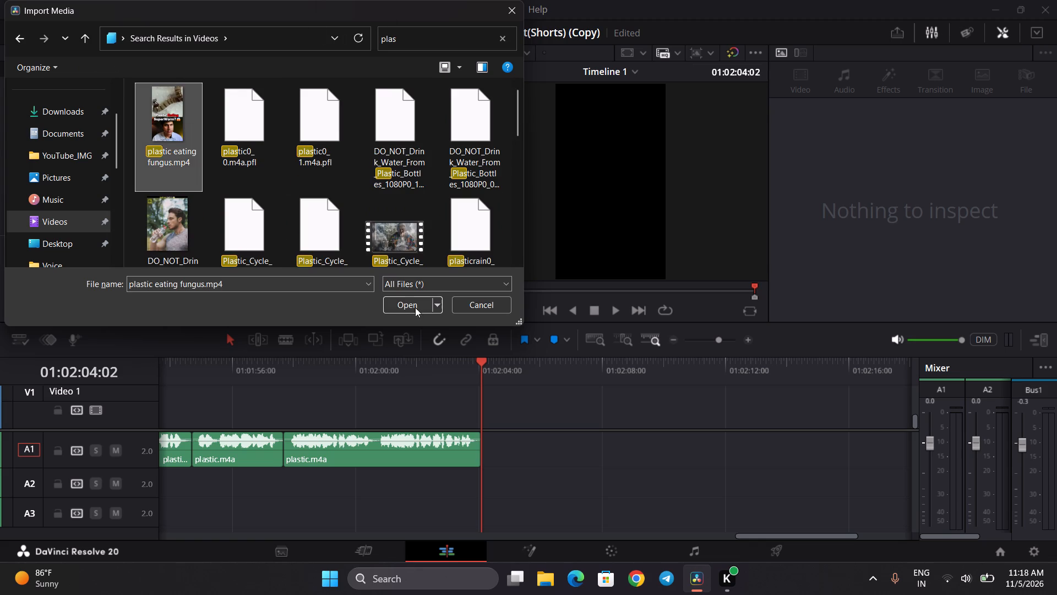
left_click(416, 309)
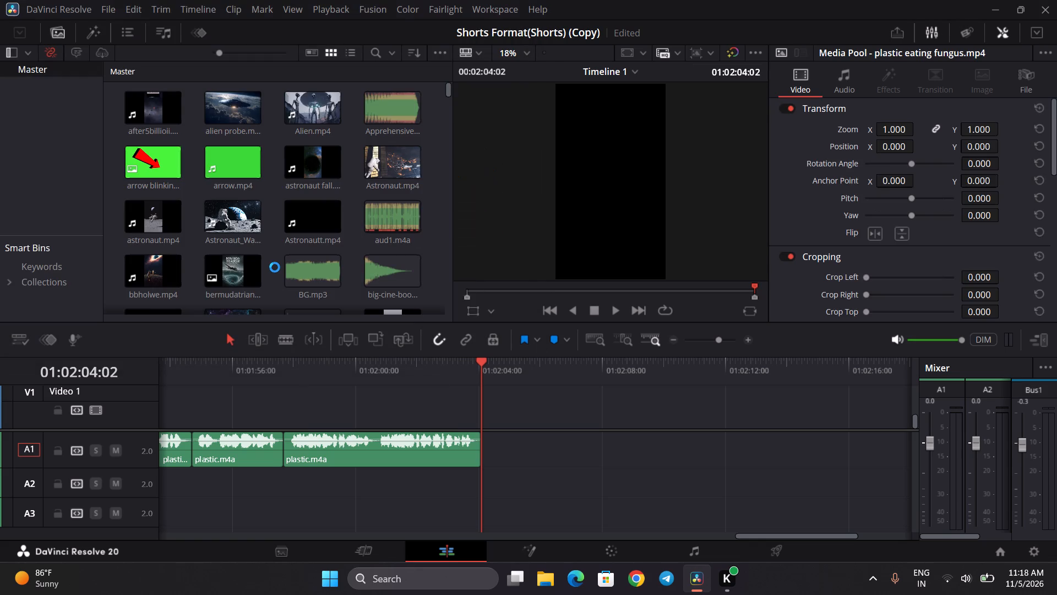
Place plastic eating fungus.mp4 on V1 and A1 just after the last plastic.m4a clip, starting at about 01:02:04:16.
scroll(275, 255, "down", 2)
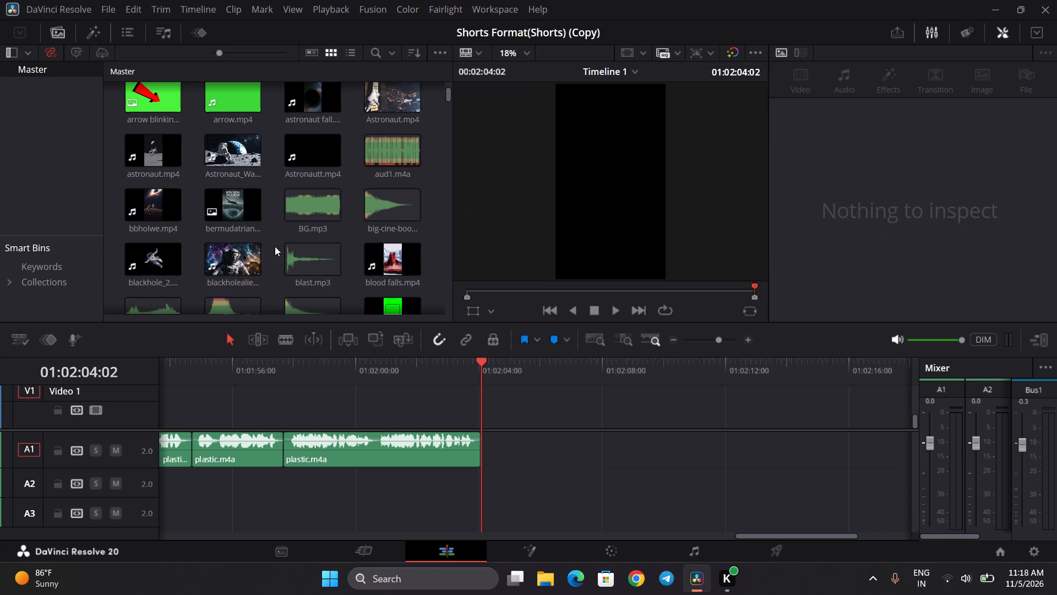
left_click(446, 98)
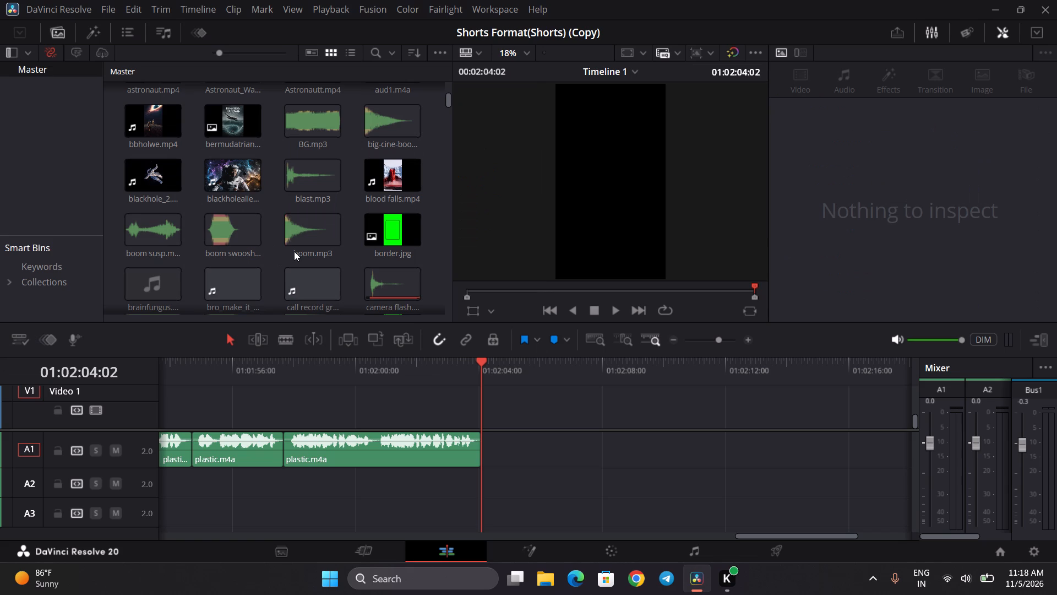
scroll(282, 155, "up", 5)
scroll(282, 155, "down", 4)
scroll(294, 251, "down", 3)
scroll(282, 155, "down", 13)
scroll(294, 251, "down", 10)
scroll(282, 155, "down", 2)
left_click_drag(294, 251, 508, 397)
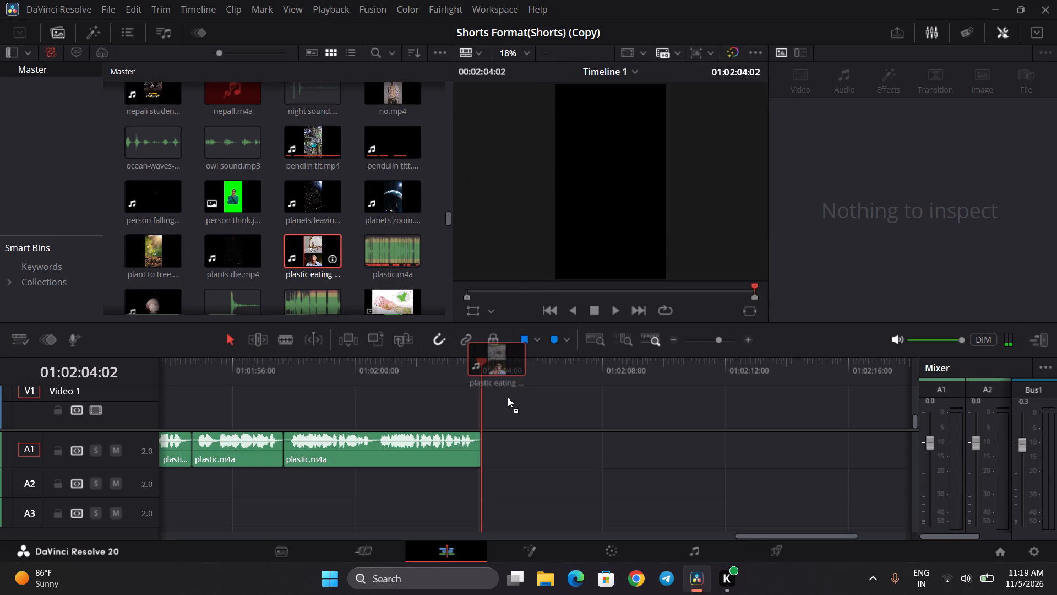
left_click_drag(508, 397, 500, 414)
Enlarge the video track area of the timeline so the V1 clip and track V2 fit in view.
scroll(449, 430, "up", 1)
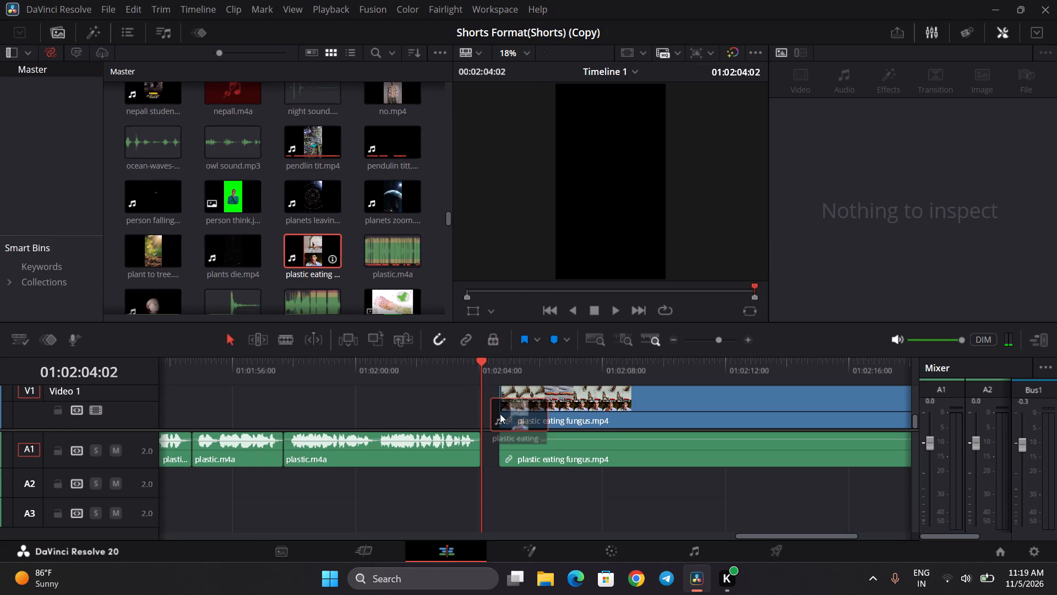
scroll(500, 414, "up", 2)
scroll(449, 430, "down", 3)
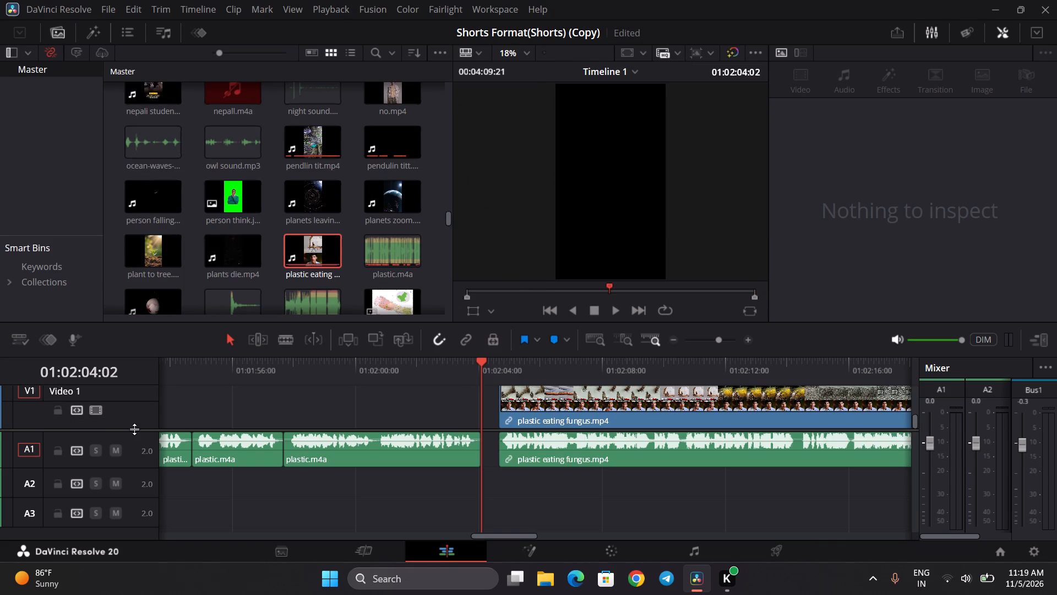
scroll(295, 450, "left", 1)
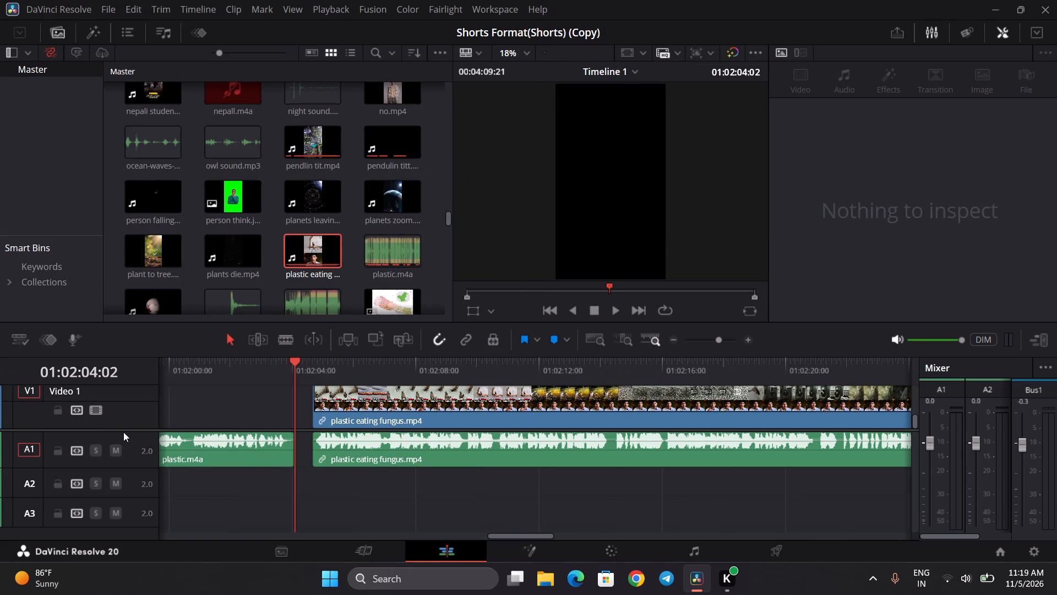
left_click_drag(128, 428, 132, 450)
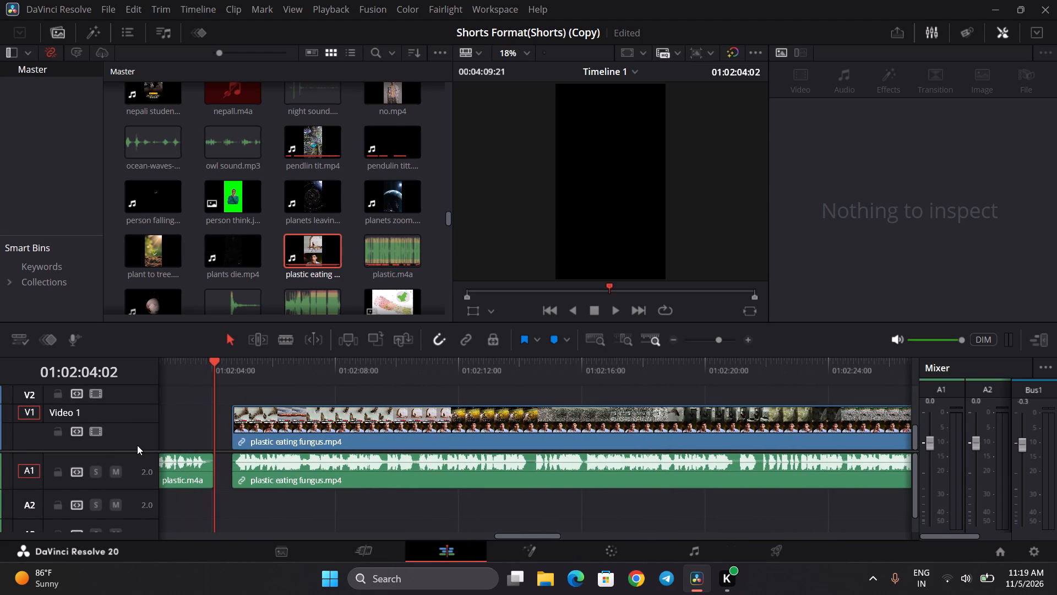
Play the start of plastic eating fungus.mp4 and the end of the last plastic.m4a clip to compare their audio.
left_click(226, 371)
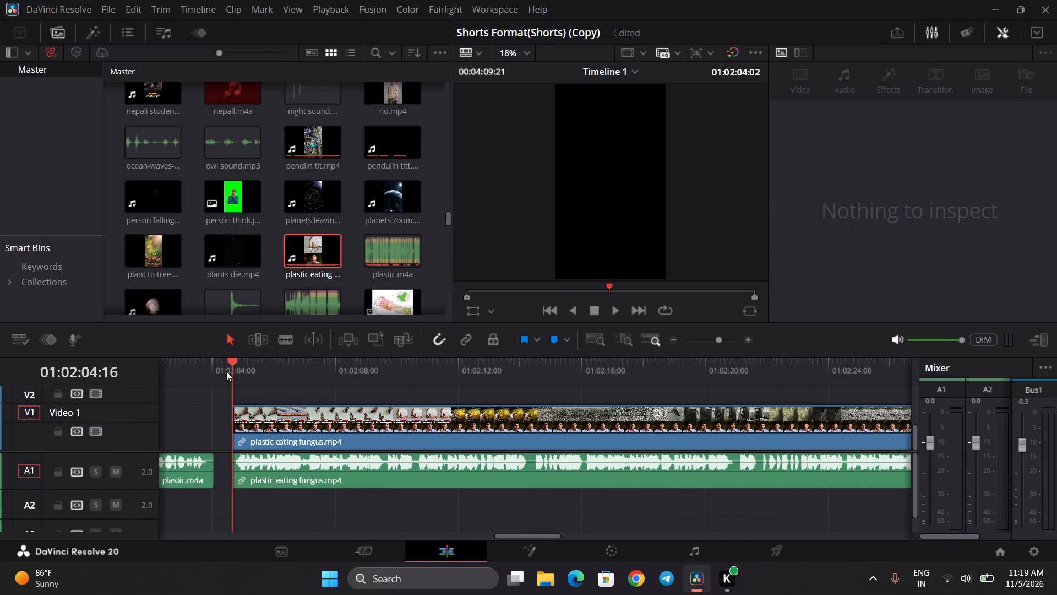
key("space")
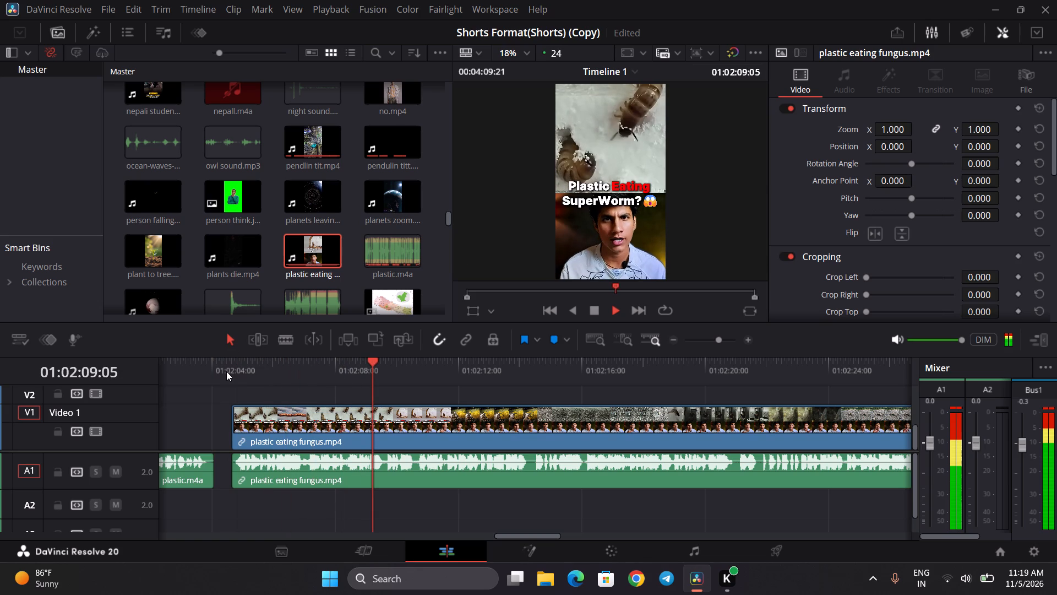
key("space")
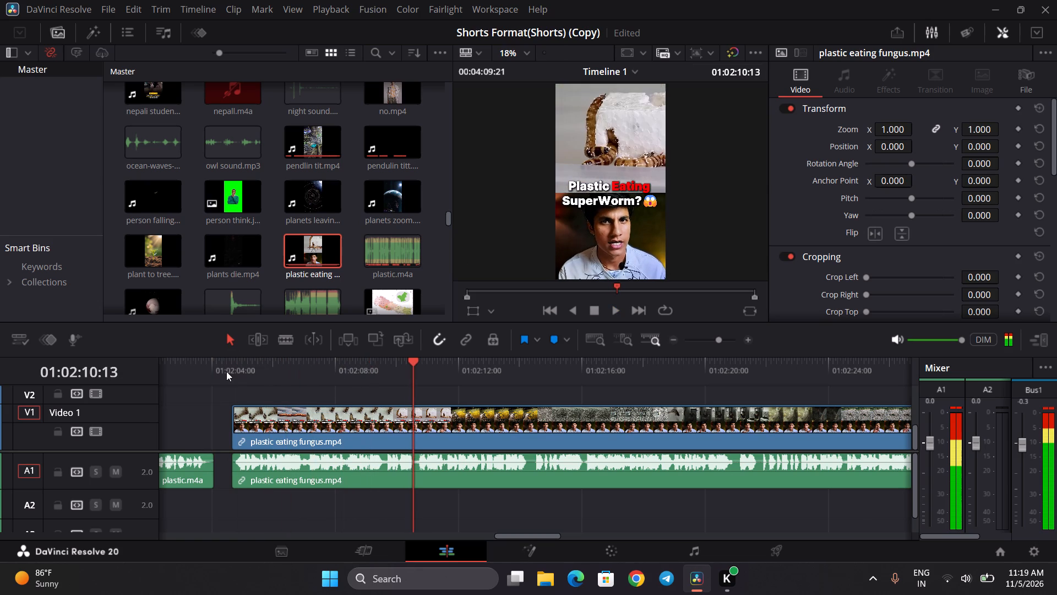
scroll(226, 371, "right", 1)
left_click(236, 381)
key("space")
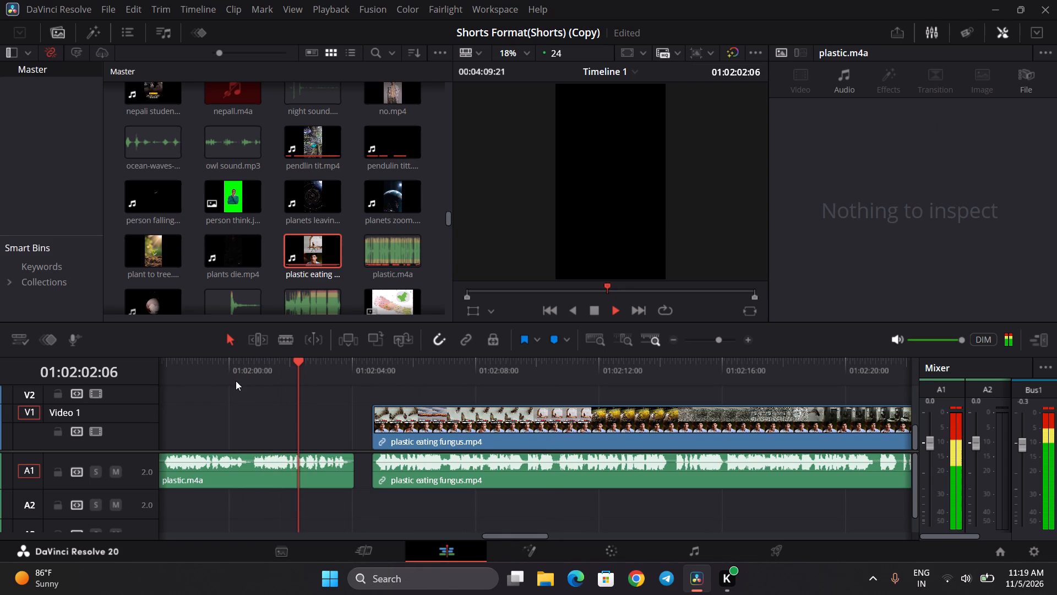
key("space")
Set the volume of all plastic.m4a clips on A1 to 1.0.
scroll(327, 413, "down", 1)
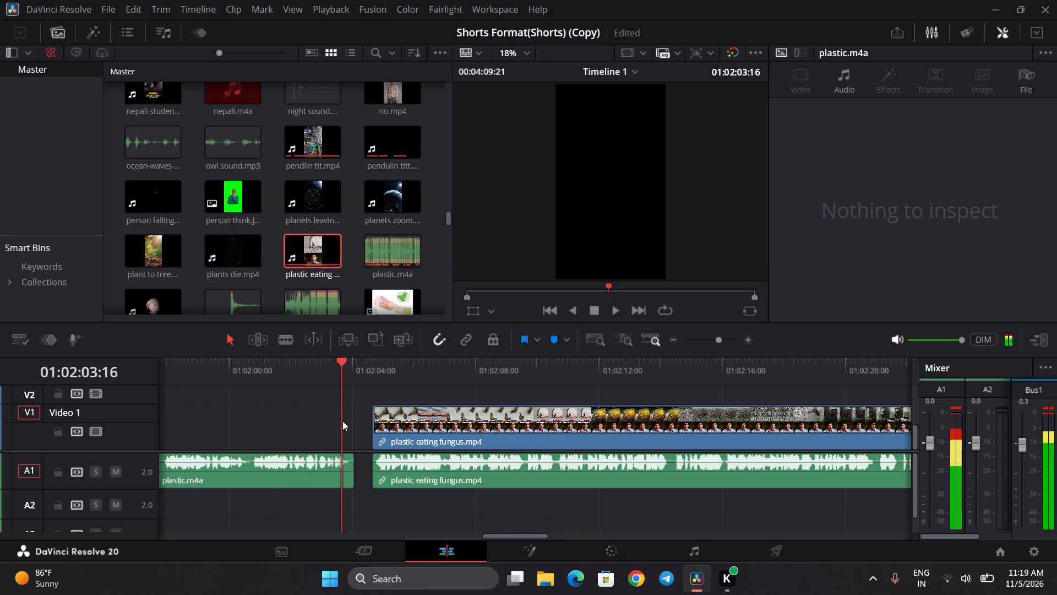
scroll(342, 421, "down", 1)
scroll(362, 441, "up", 2)
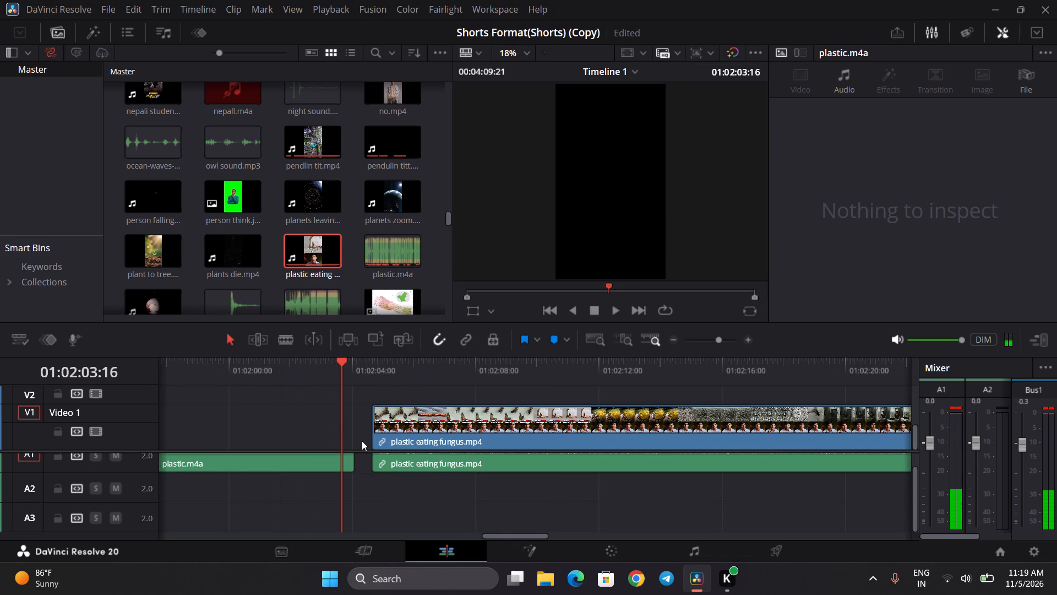
scroll(362, 441, "down", 4)
scroll(348, 482, "up", 4)
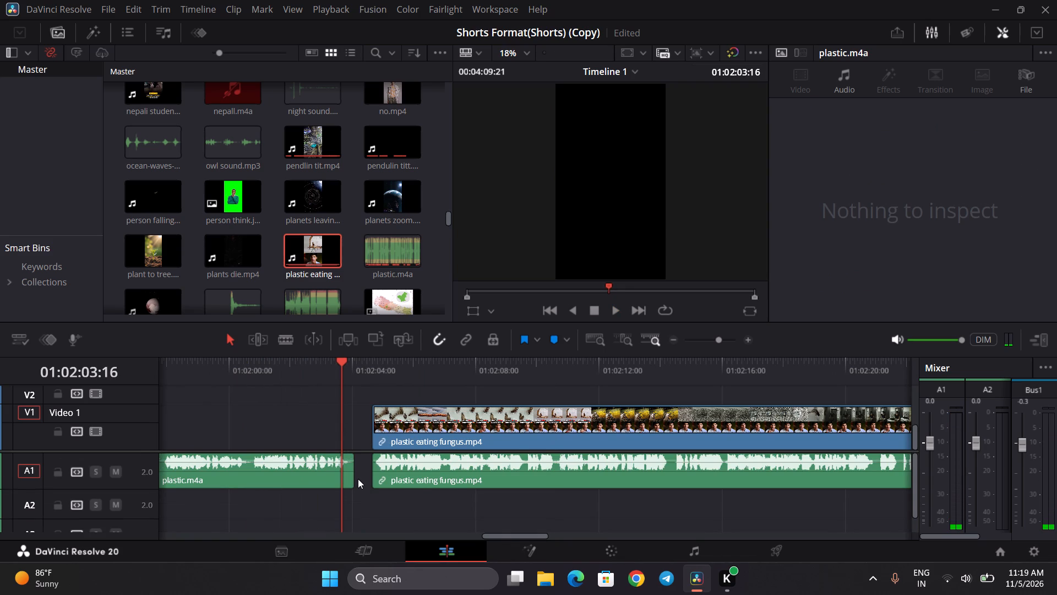
left_click_drag(358, 479, 156, 467)
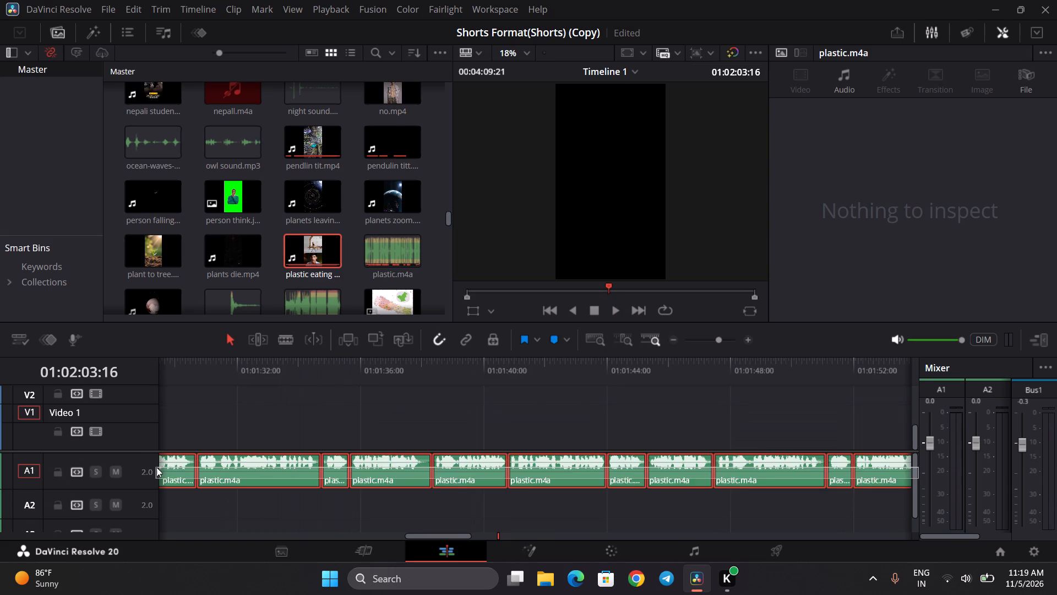
left_click_drag(156, 467, 398, 472)
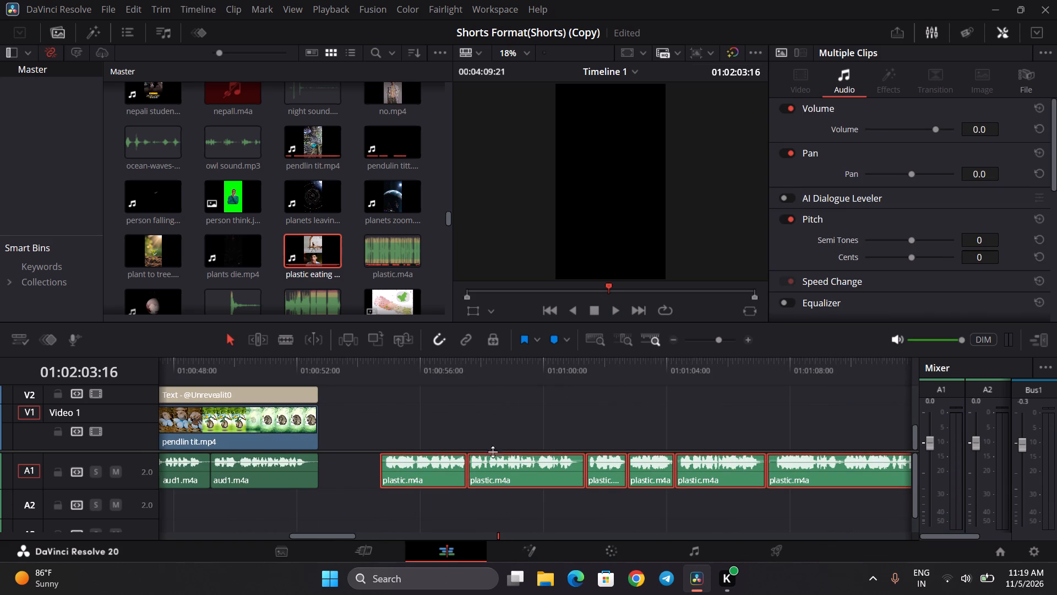
left_click(982, 131)
left_click(535, 430)
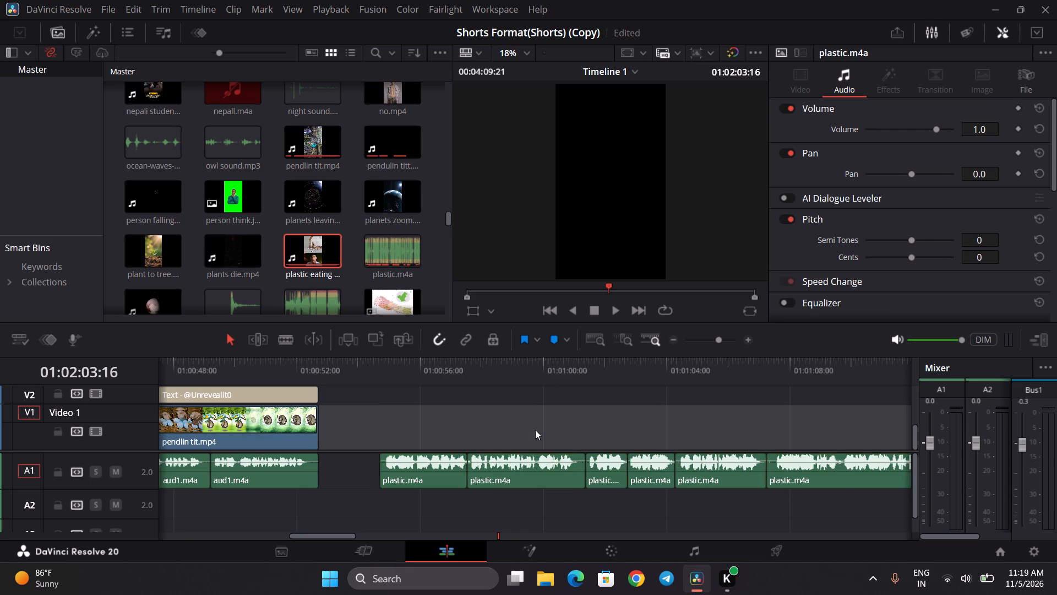
Play the last plastic.m4a clips on through into plastic eating fungus.mp4, and replay an earlier part, to compare loudness.
scroll(535, 430, "left", 5)
left_click(481, 430)
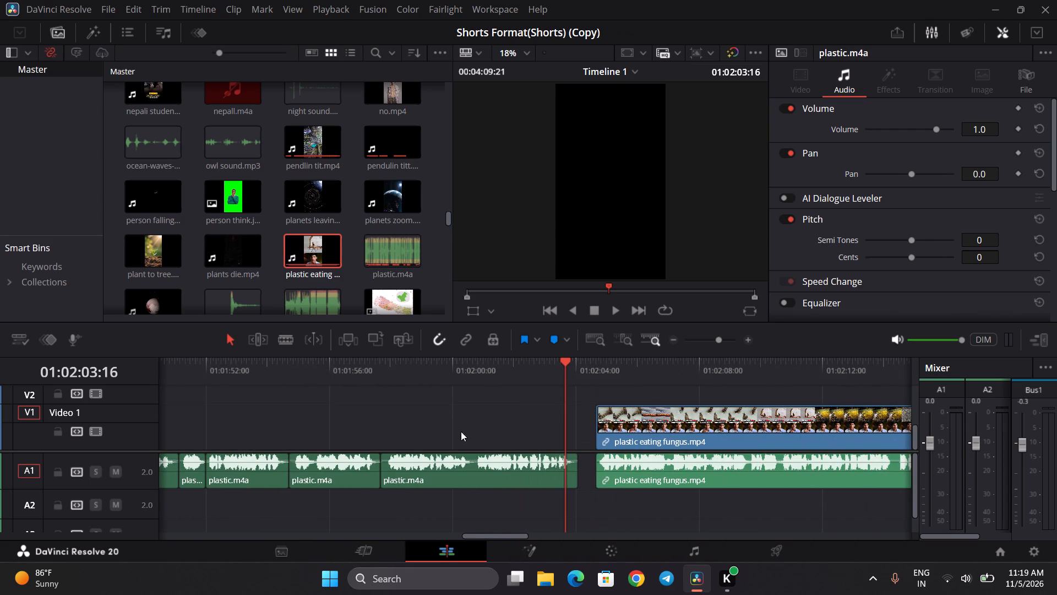
left_click(382, 378)
key("space")
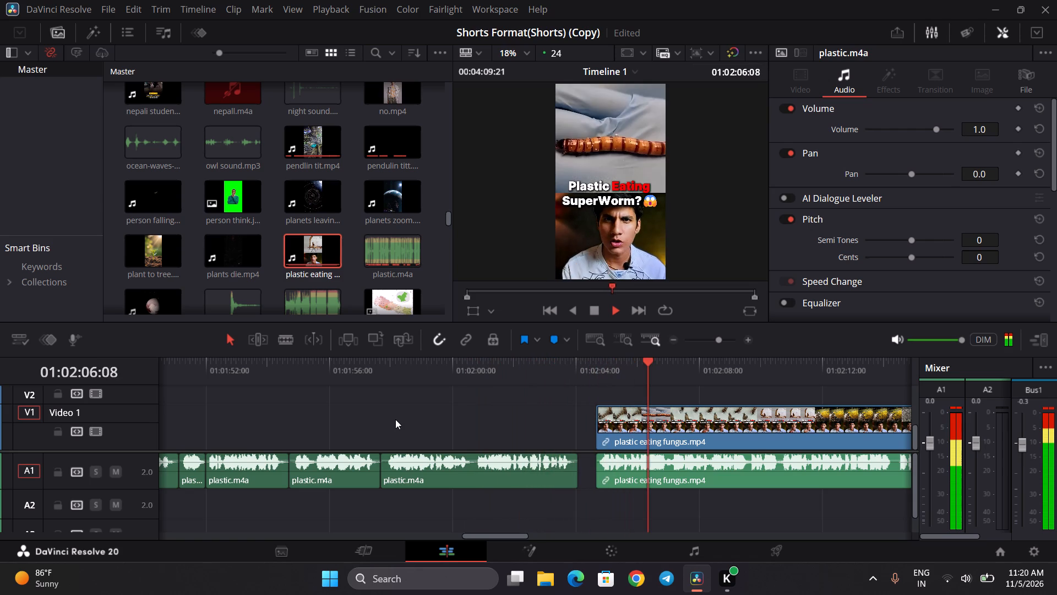
key("space")
left_click(193, 377)
key("space")
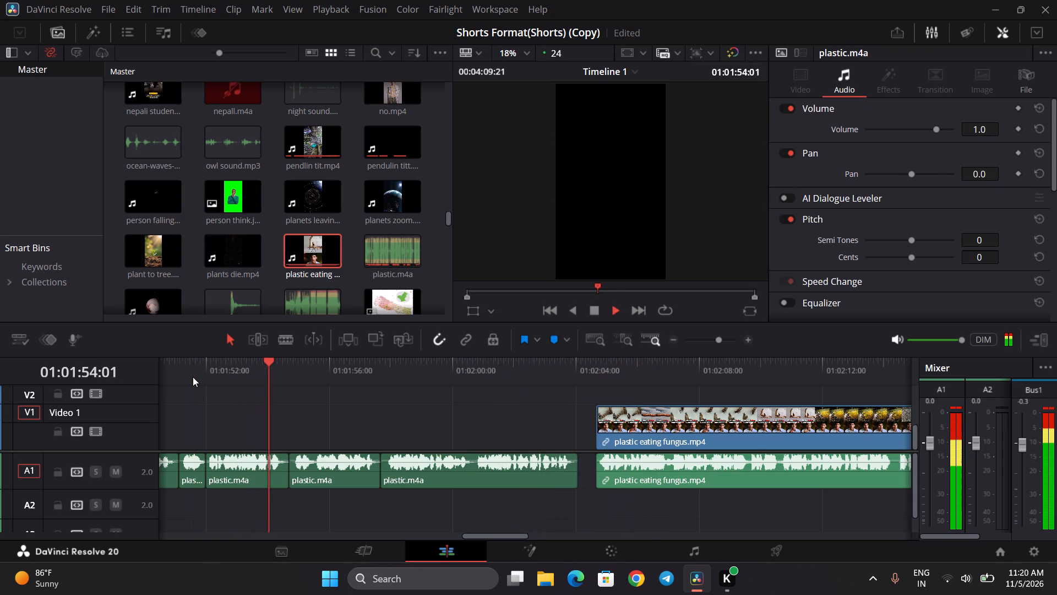
key("space")
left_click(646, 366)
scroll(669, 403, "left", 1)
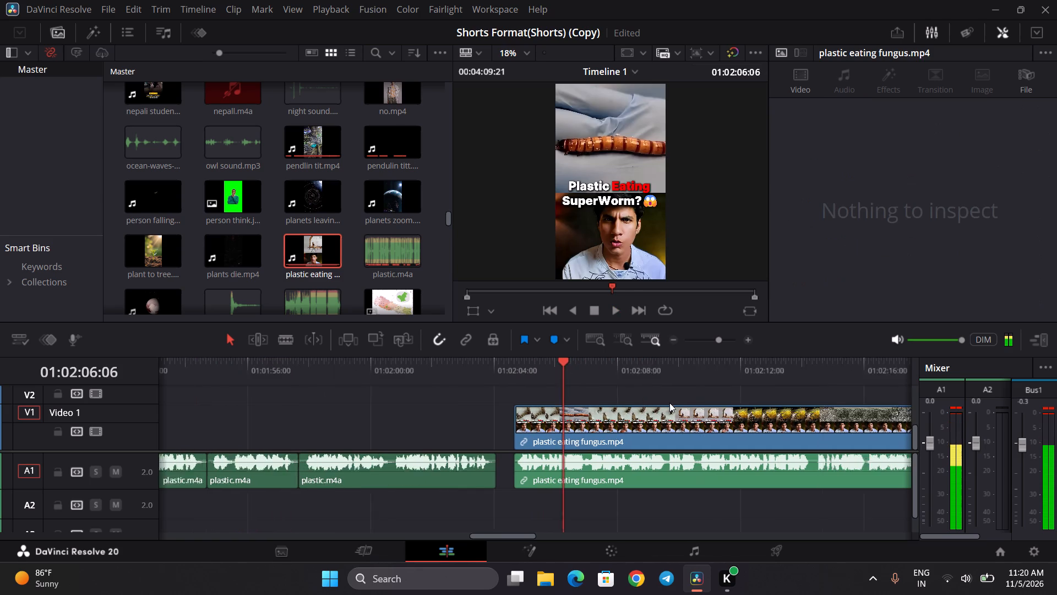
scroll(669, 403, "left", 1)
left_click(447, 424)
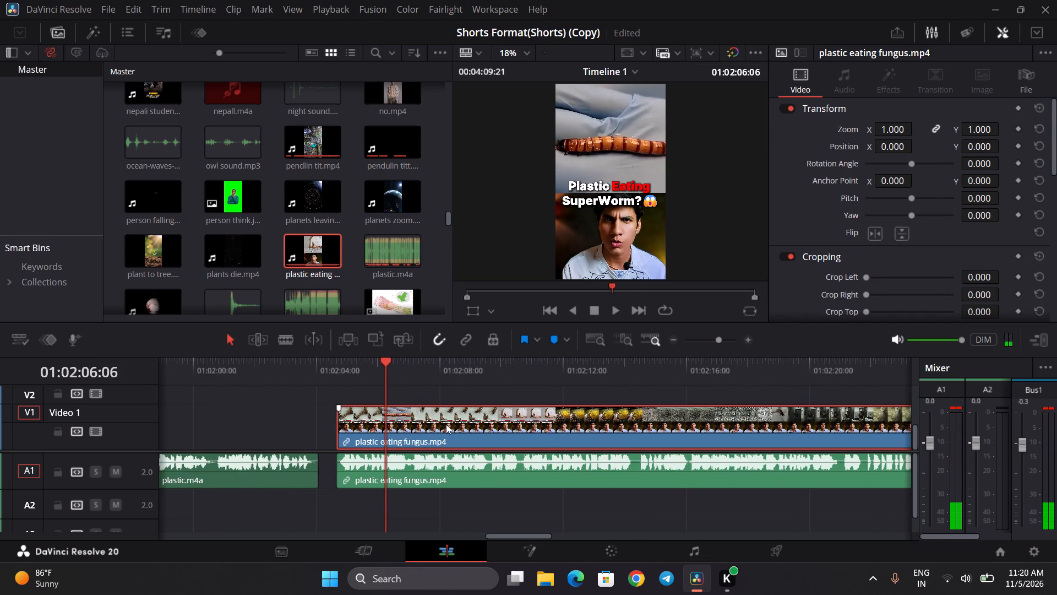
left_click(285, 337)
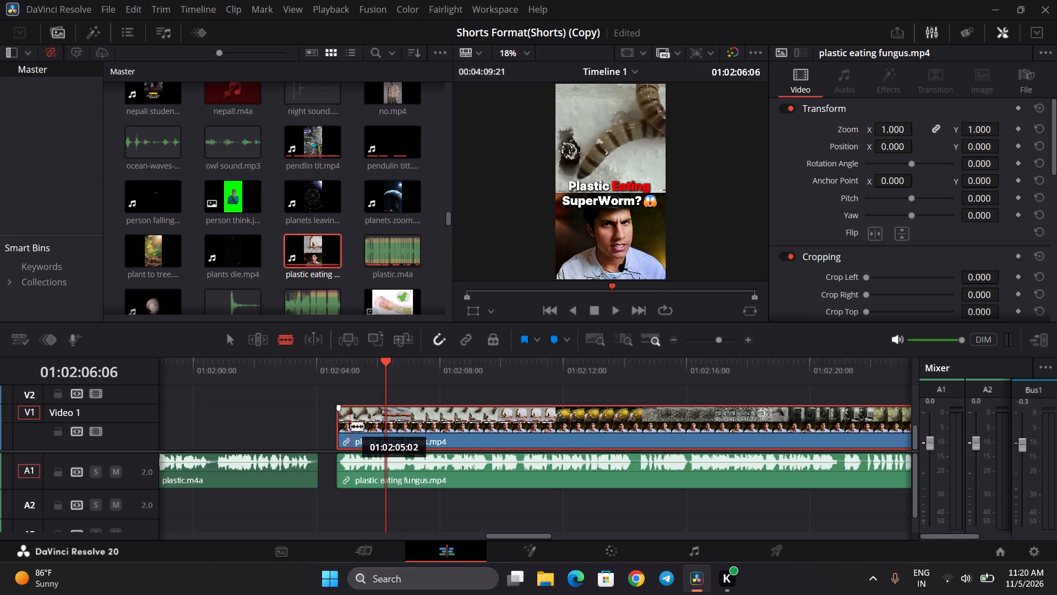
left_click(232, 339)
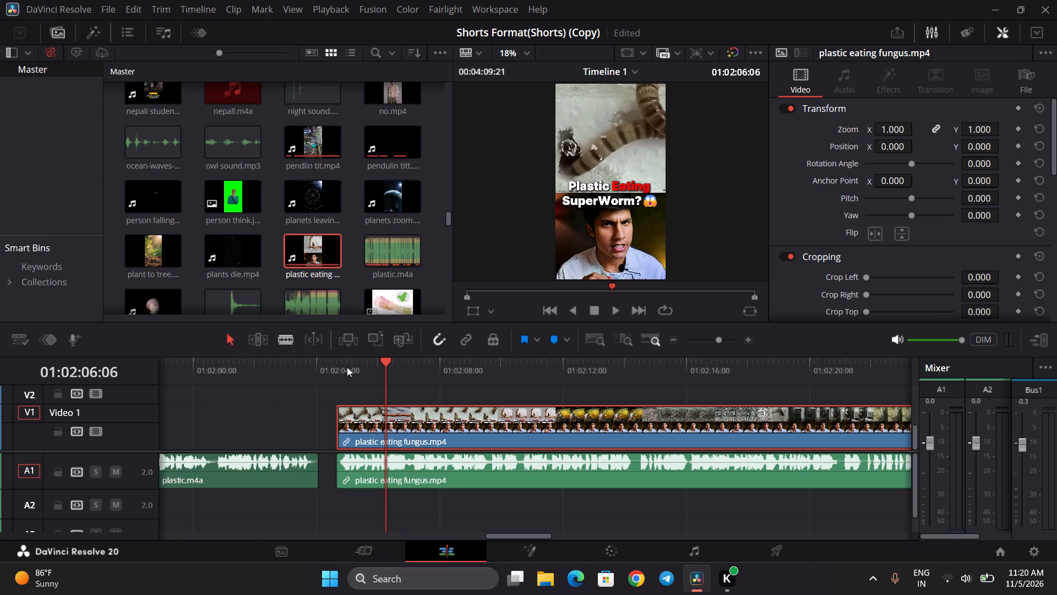
Play plastic eating fungus.mp4 from about 01:02:09 to past 01:03:00, pausing at intervals to study its visuals, captions and pacing.
left_click(537, 369)
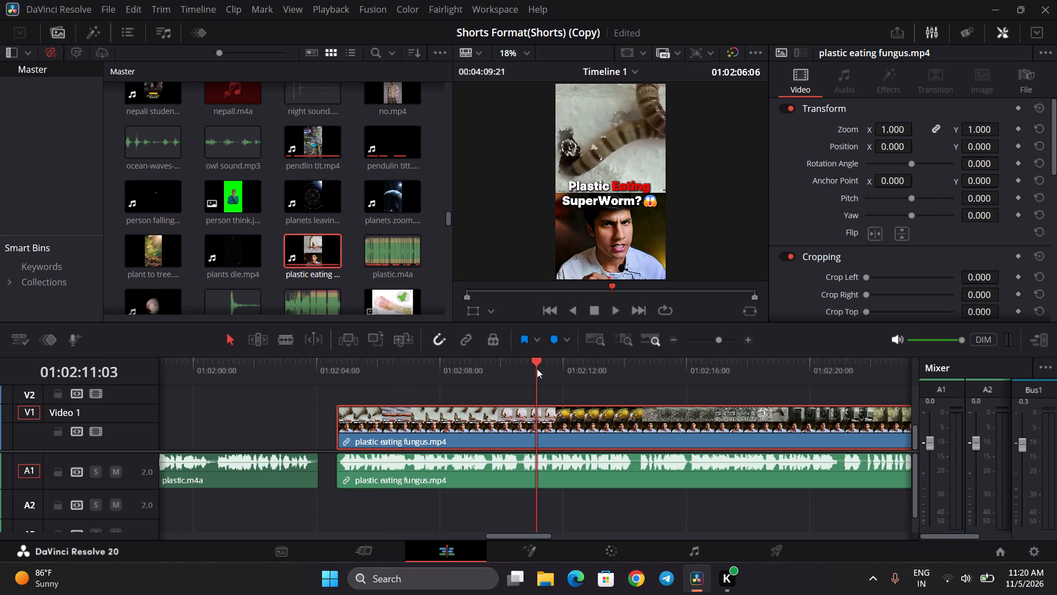
left_click(465, 374)
key("space")
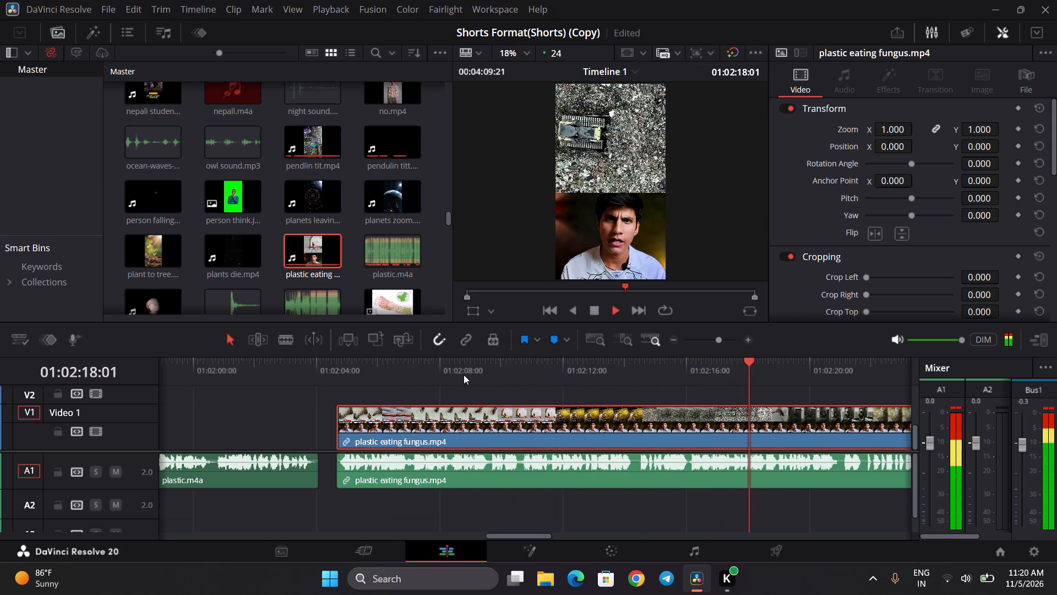
key("space")
key("space")
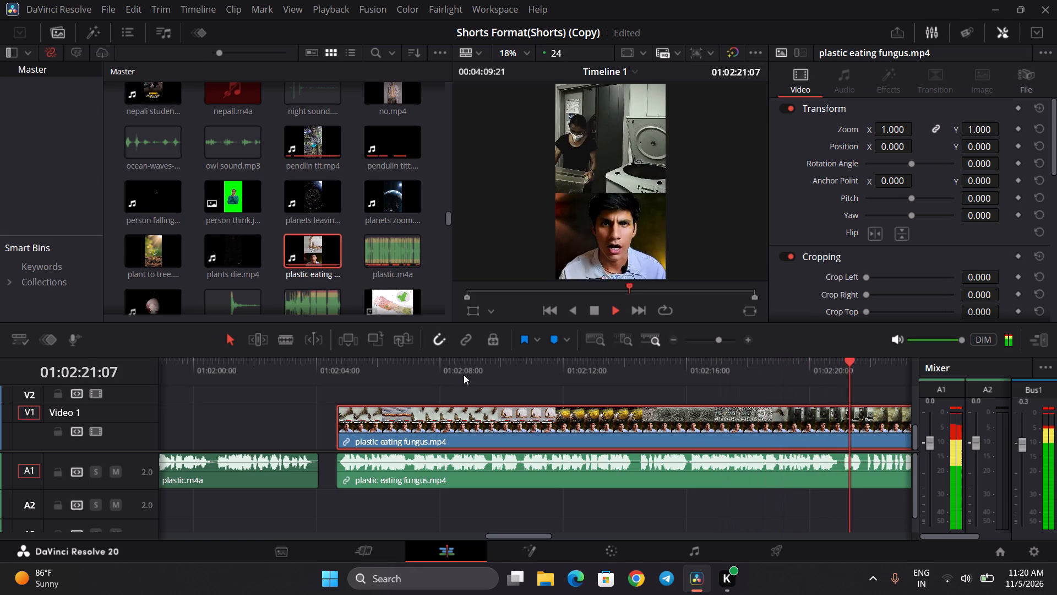
key("space")
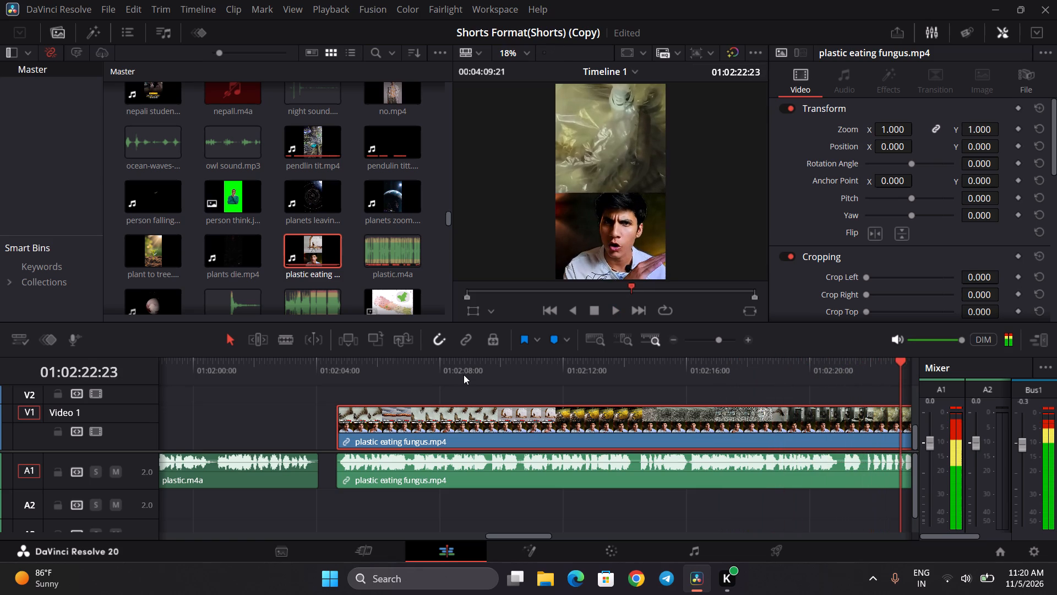
key("space")
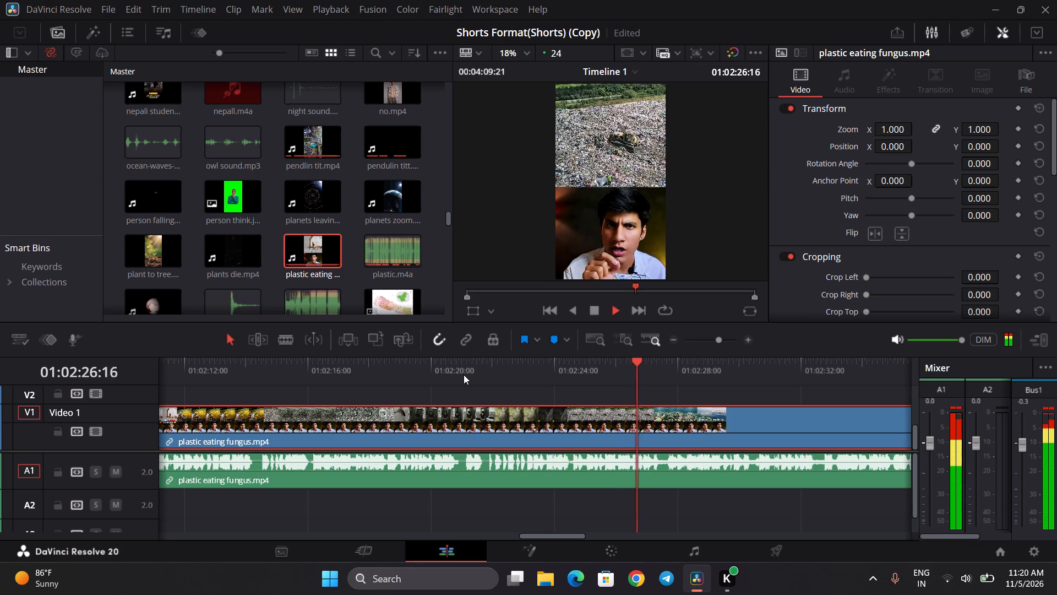
key("space")
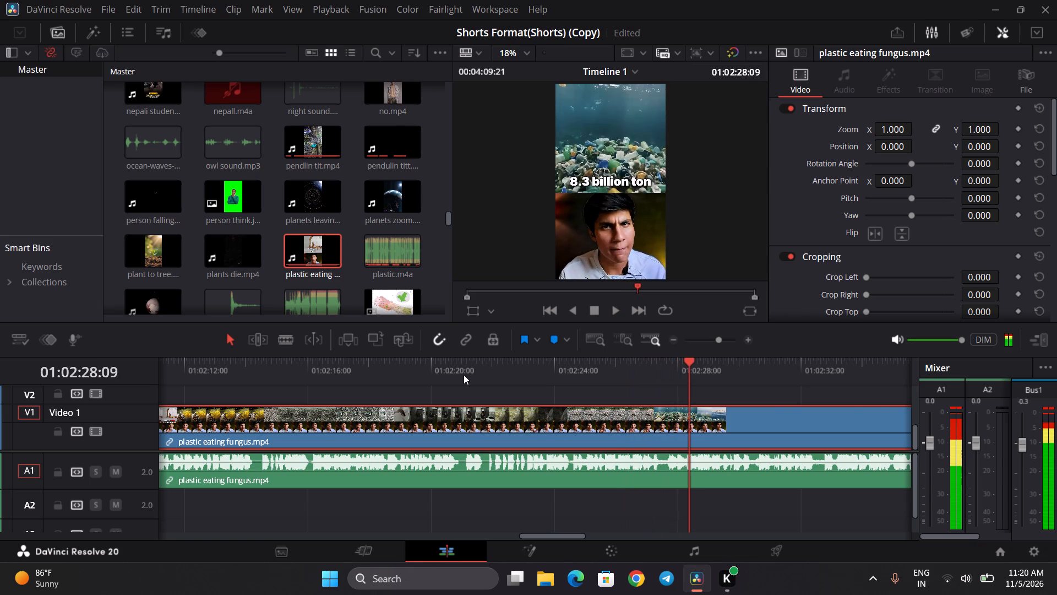
key("space")
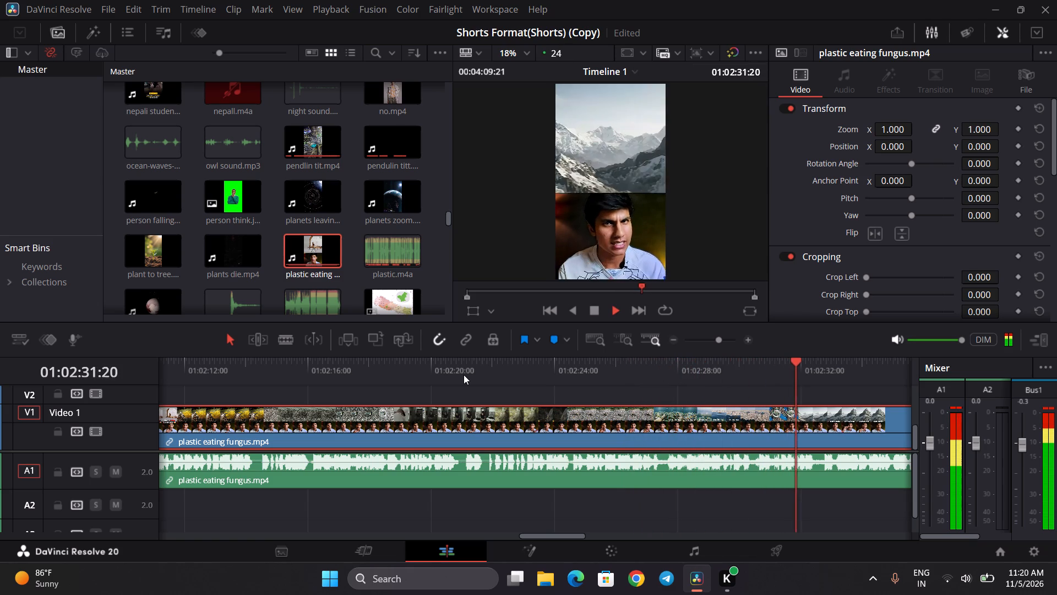
key("space")
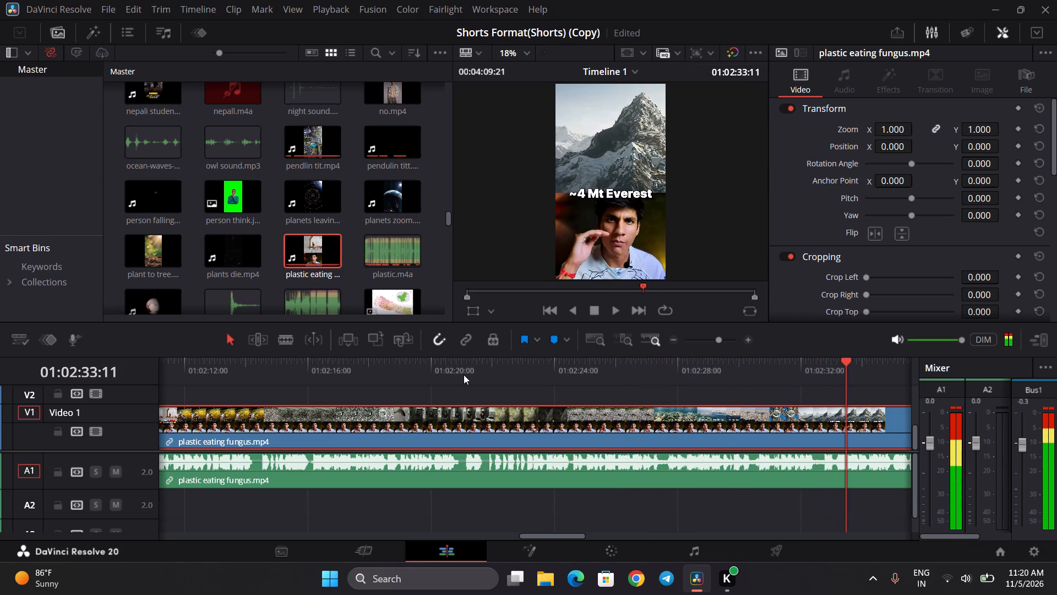
key("space")
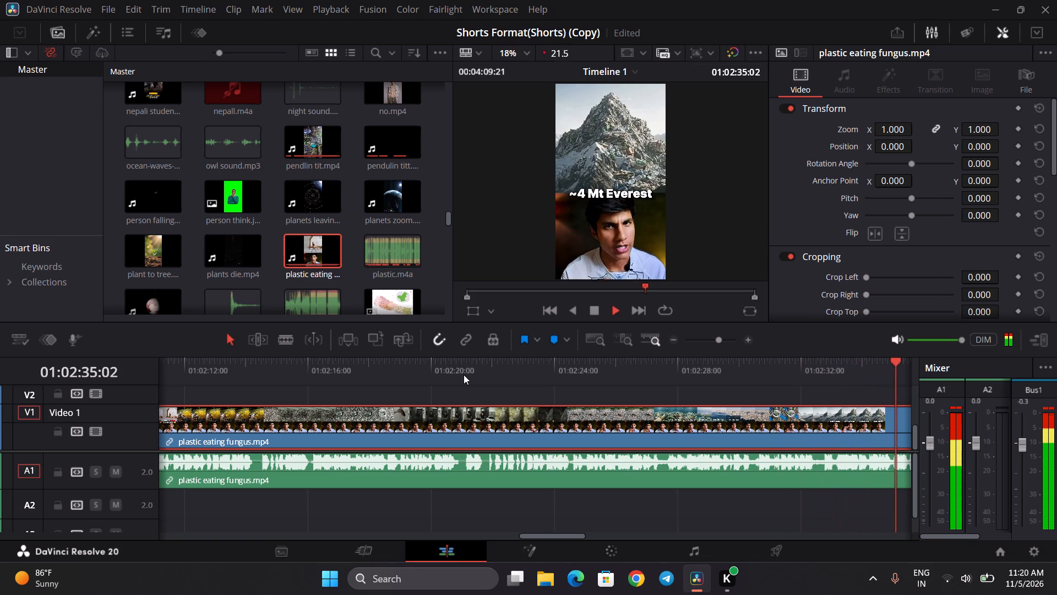
key("space")
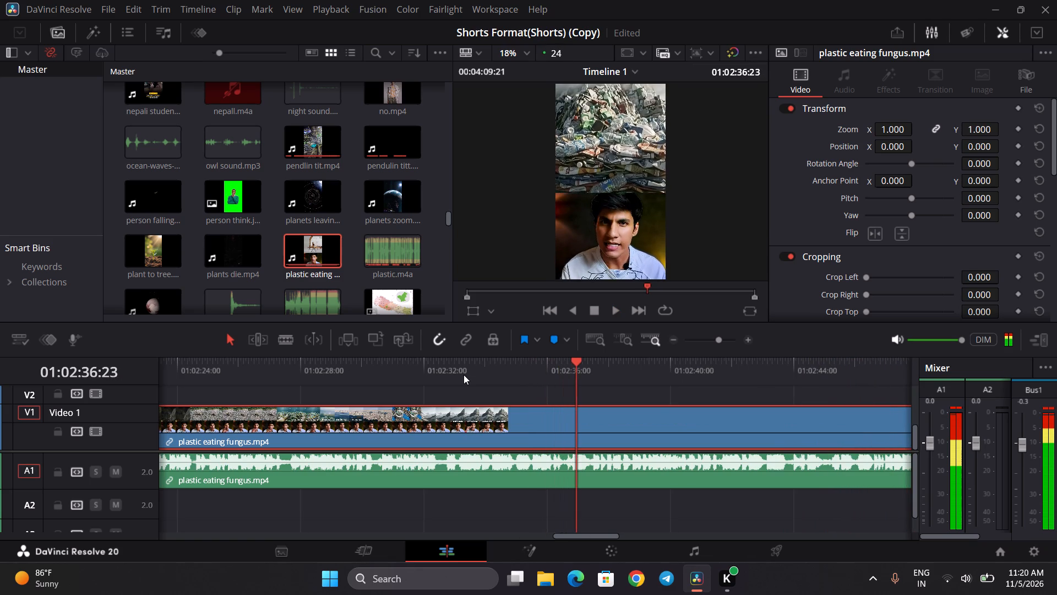
key("space")
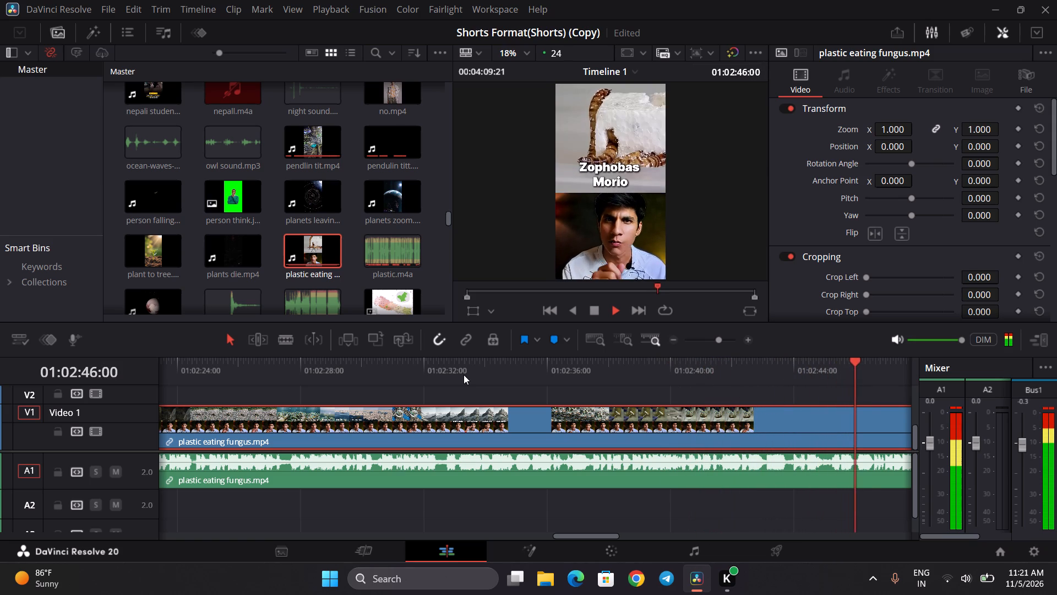
key("space")
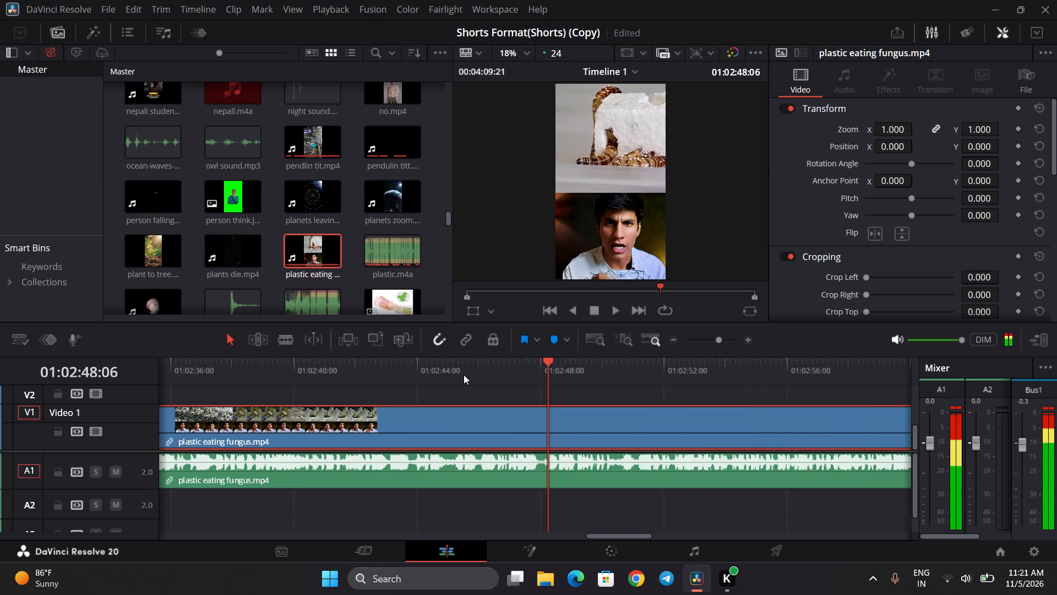
key("space")
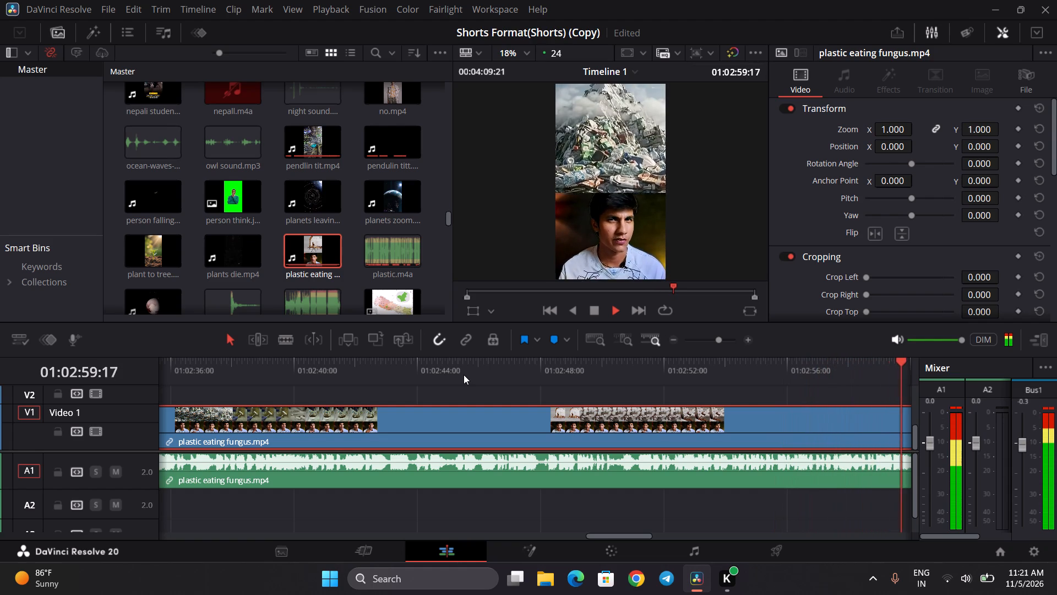
key("space")
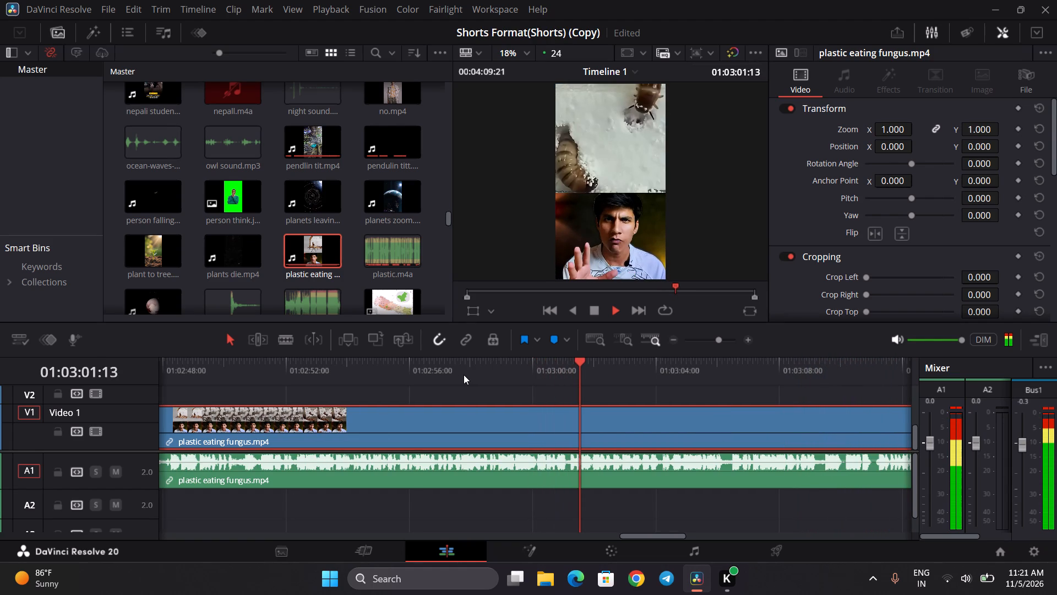
key("space")
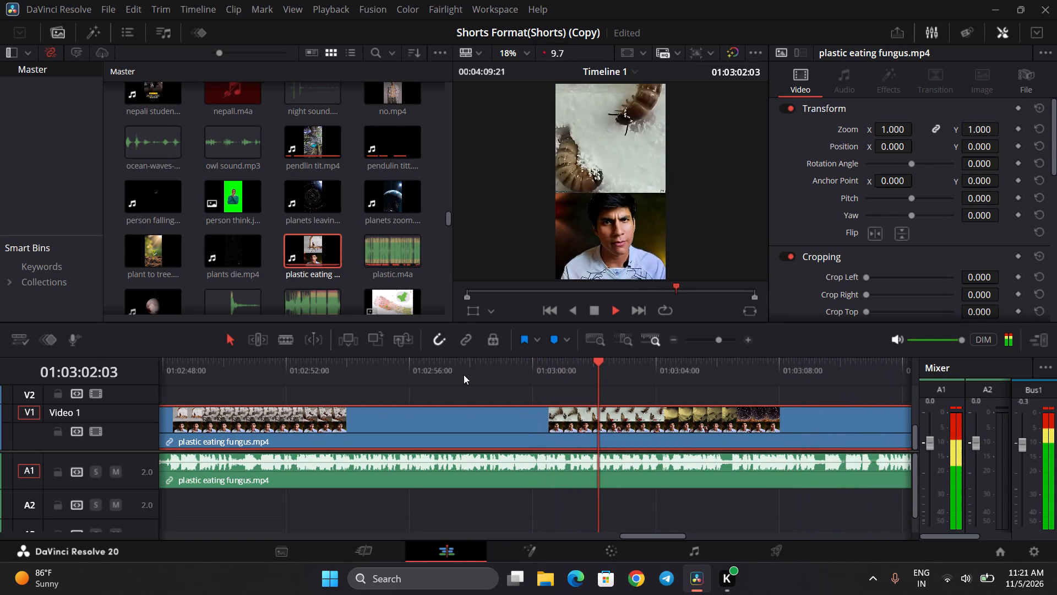
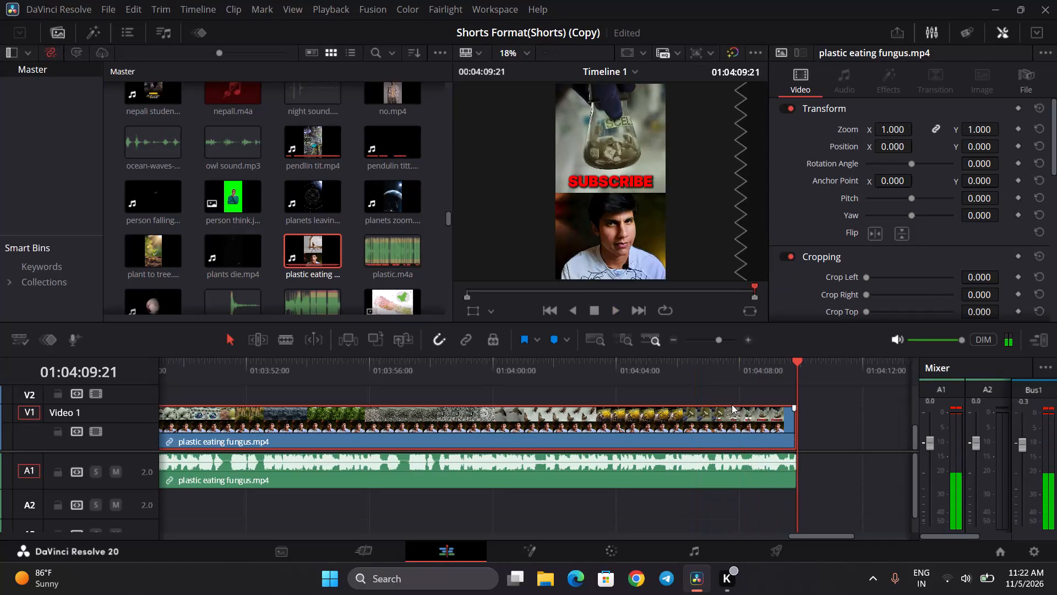
Replay the last second of plastic eating fungus.mp4 and view its frames at about 01:03:50 and 01:03:54.
left_click(750, 376)
key("space")
key("space")
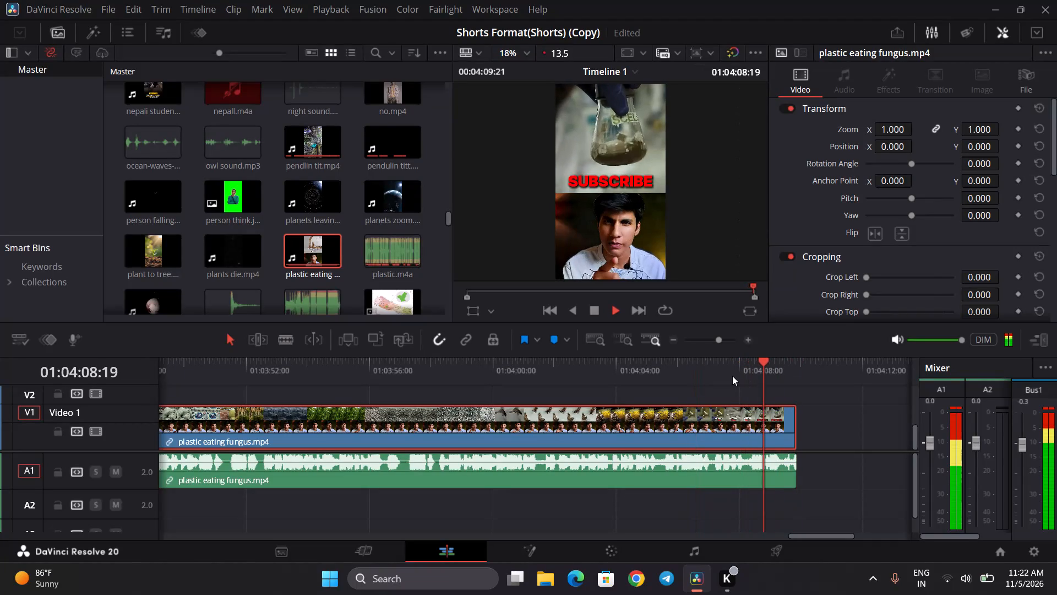
key("space")
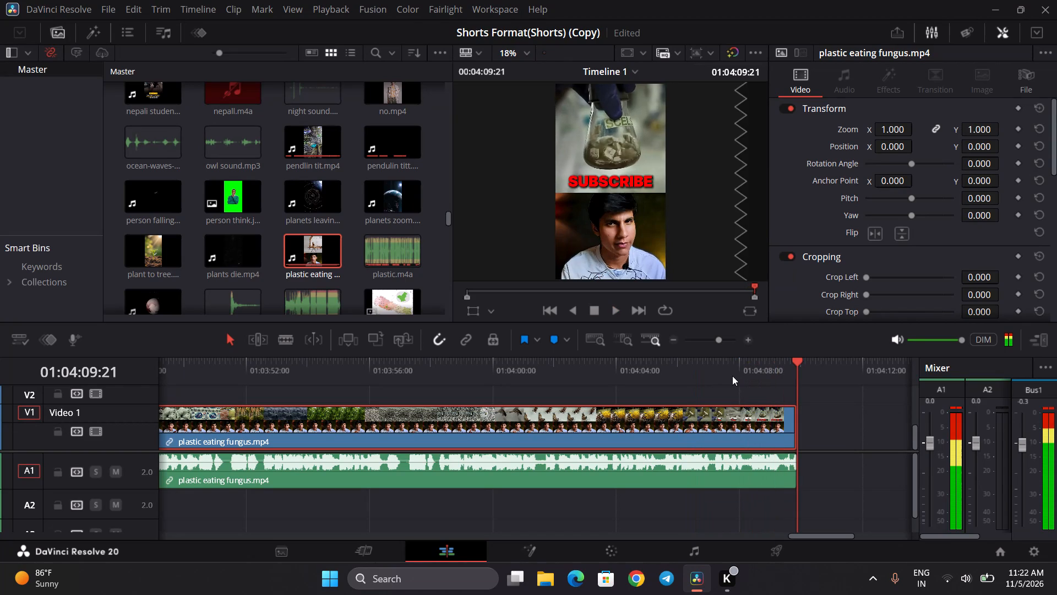
scroll(707, 383, "right", 1)
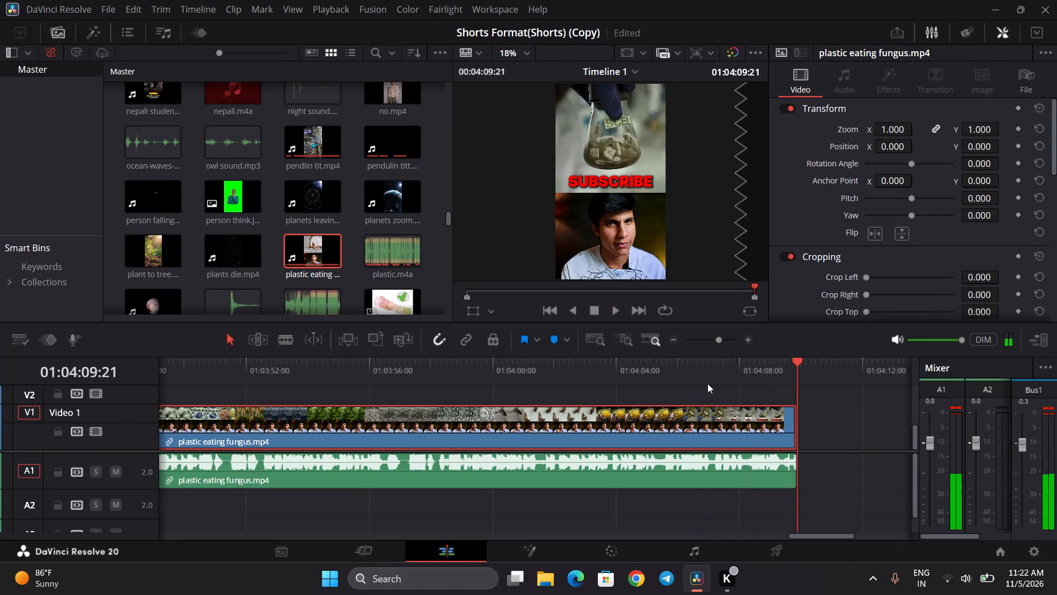
scroll(707, 383, "right", 1)
left_click(319, 380)
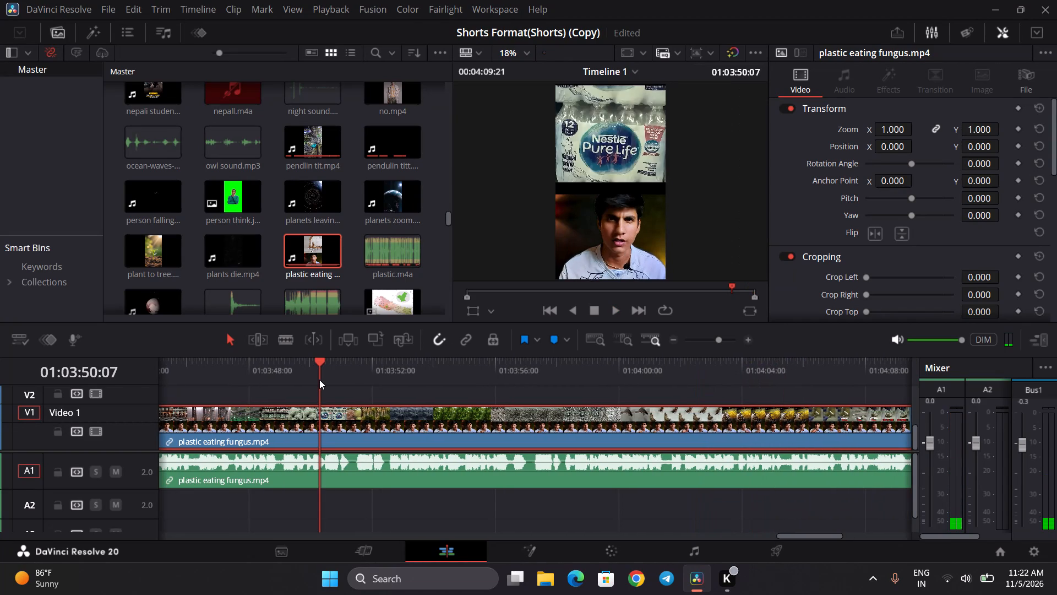
left_click(440, 364)
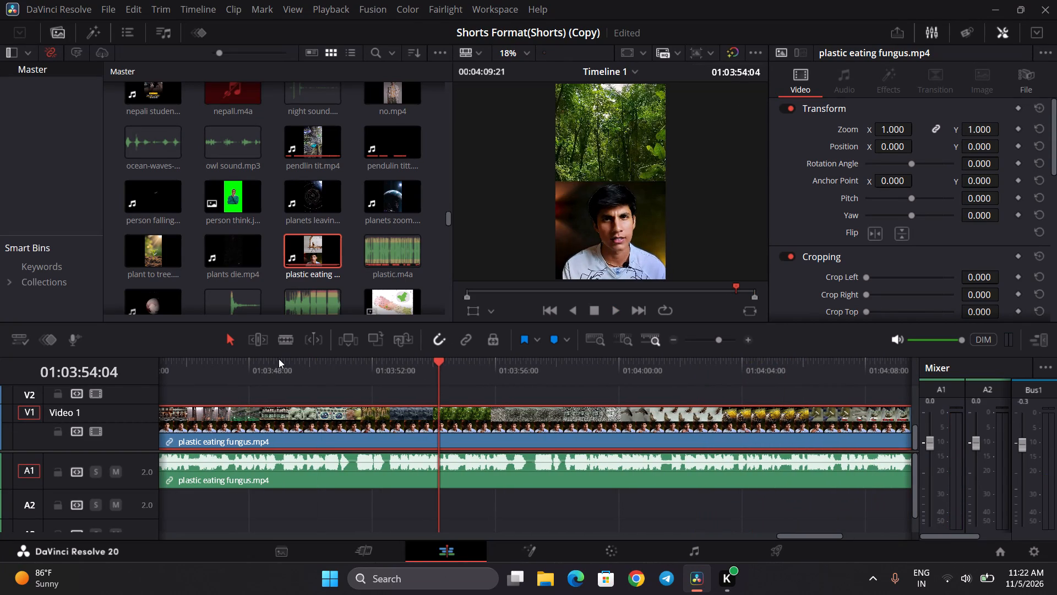
At 01:03:46:08, set Crop Bottom of plastic eating fungus.mp4 to 880 to cut away the presenter below the B-roll.
left_click(198, 380)
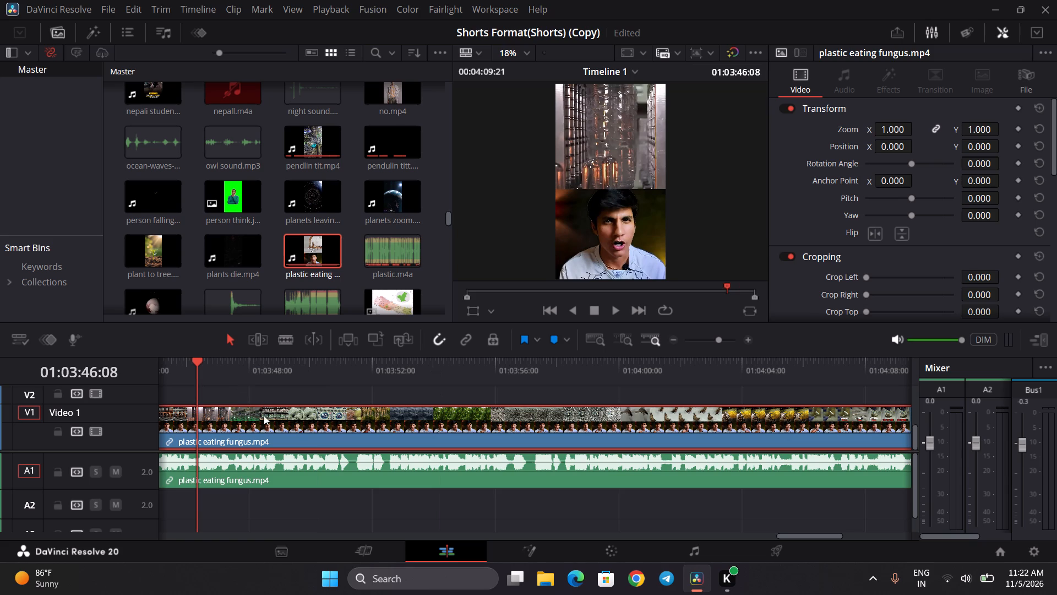
left_click(264, 415)
scroll(604, 186, "up", 19)
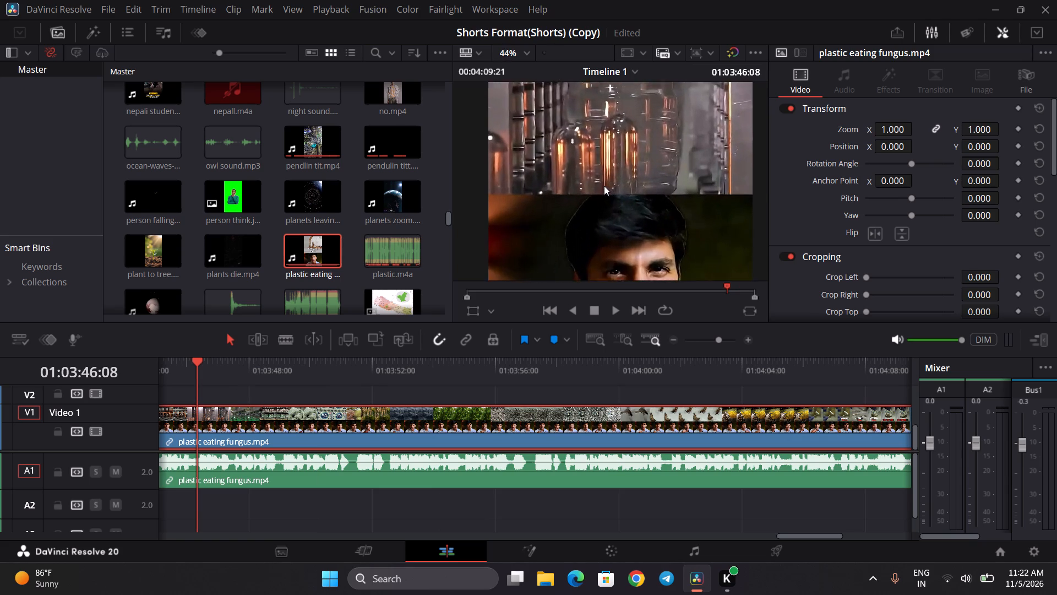
scroll(604, 186, "up", 1)
scroll(644, 163, "down", 2)
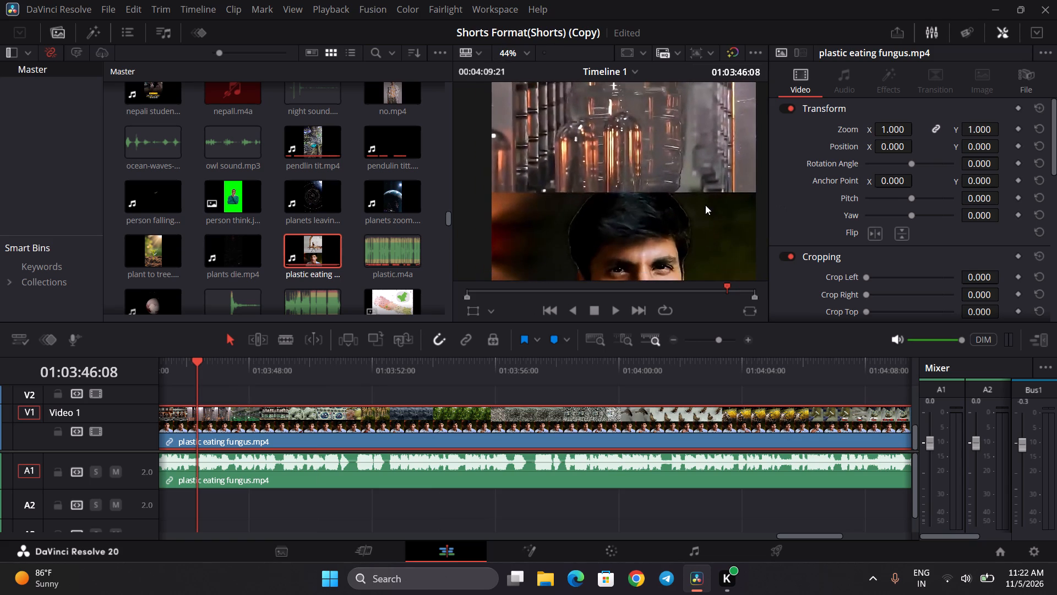
scroll(723, 203, "down", 1)
scroll(723, 203, "up", 3)
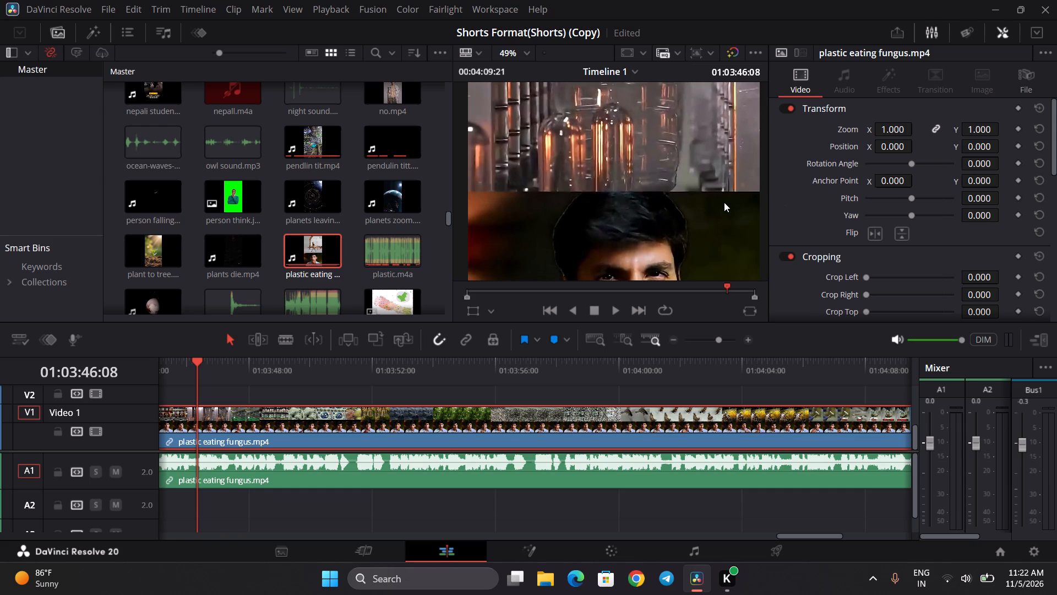
scroll(847, 229, "down", 1)
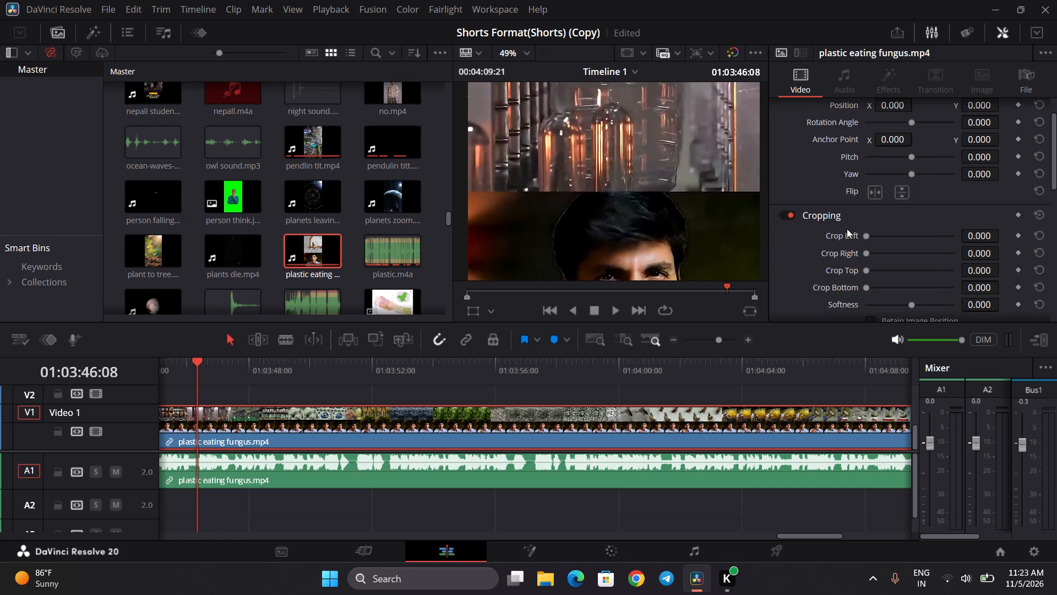
left_click_drag(969, 288, 988, 283)
left_click_drag(988, 283, 1020, 245)
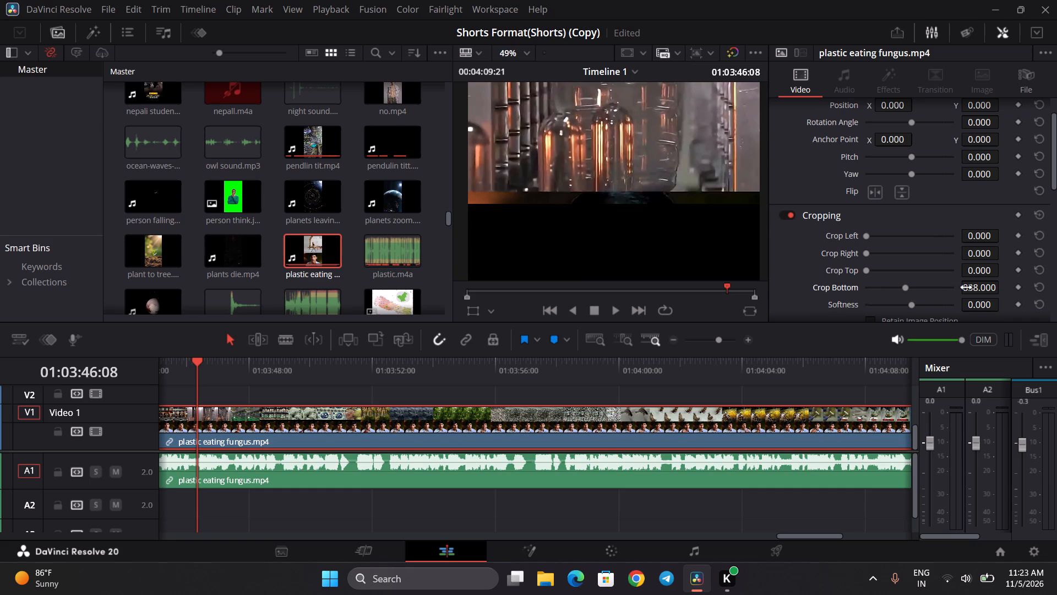
left_click_drag(966, 288, 993, 285)
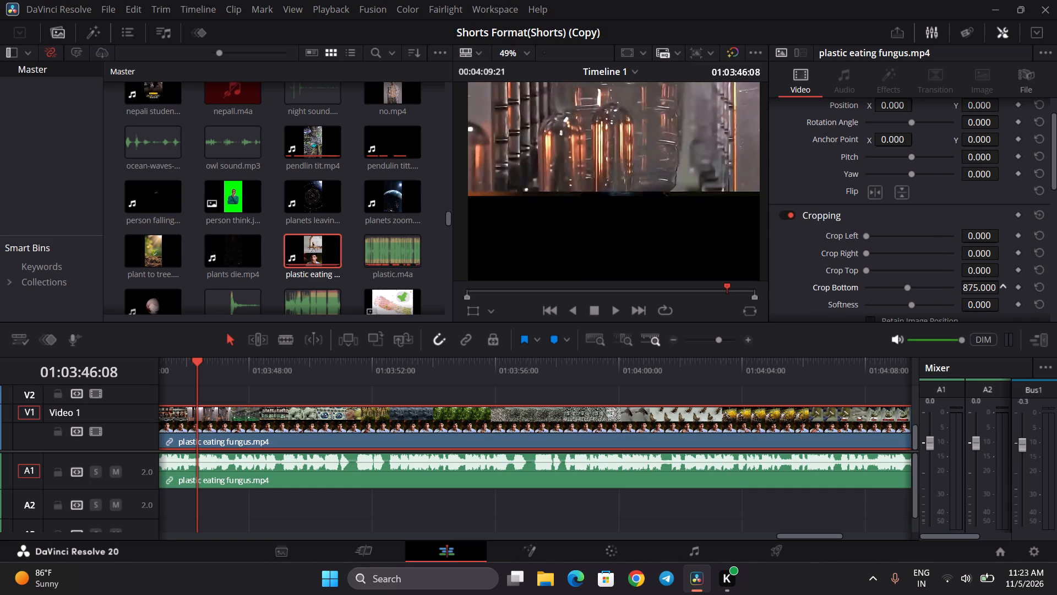
left_click_drag(993, 285, 995, 285)
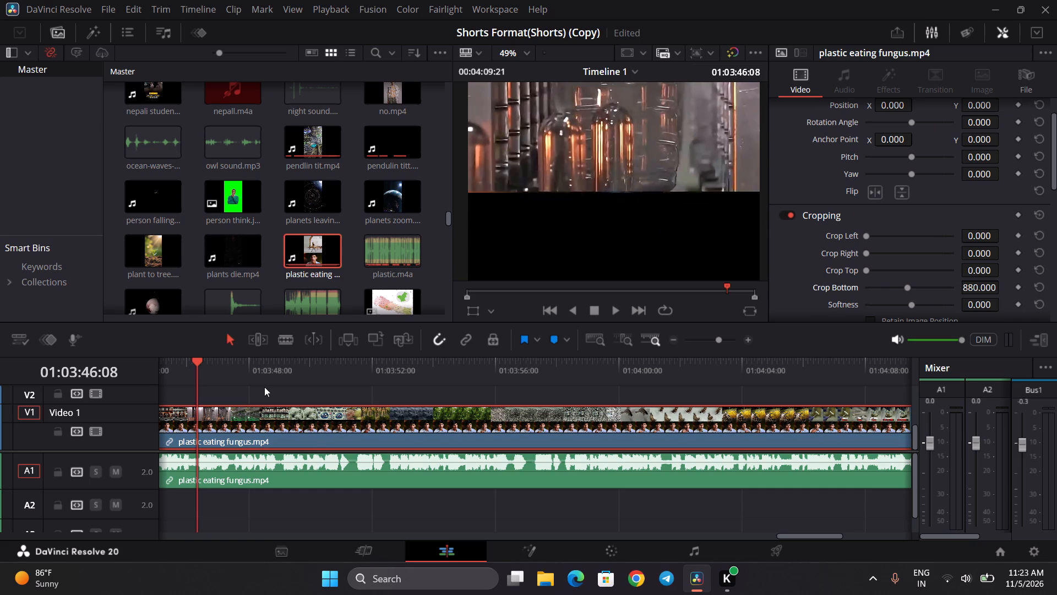
Check the bottom crop edge against different shots of plastic eating fungus.mp4 between about 01:03:39 and 01:03:52.
left_click(246, 369)
left_click(285, 370)
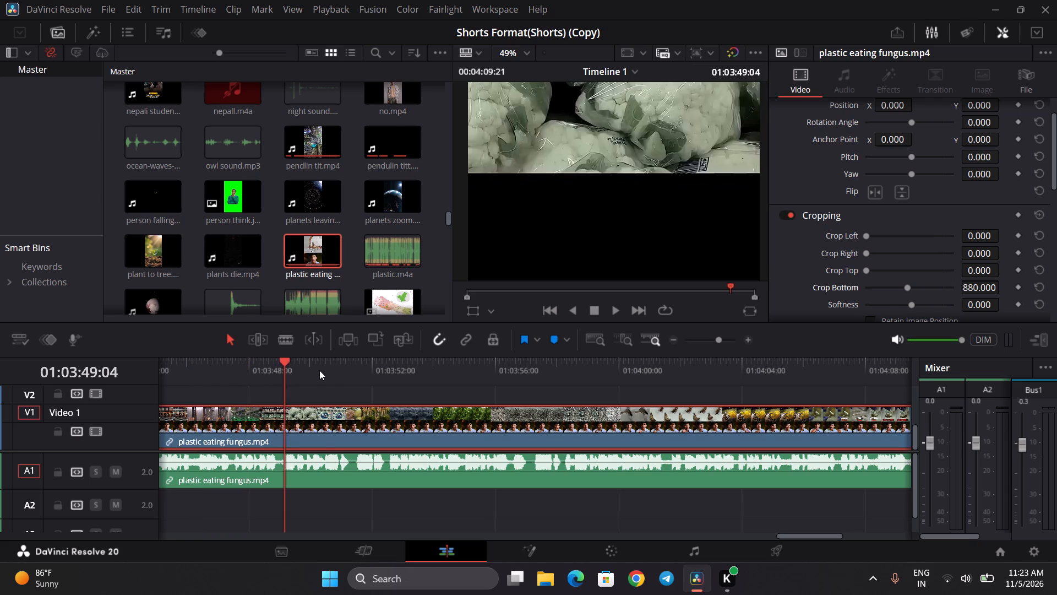
left_click(319, 370)
left_click(351, 373)
left_click(373, 372)
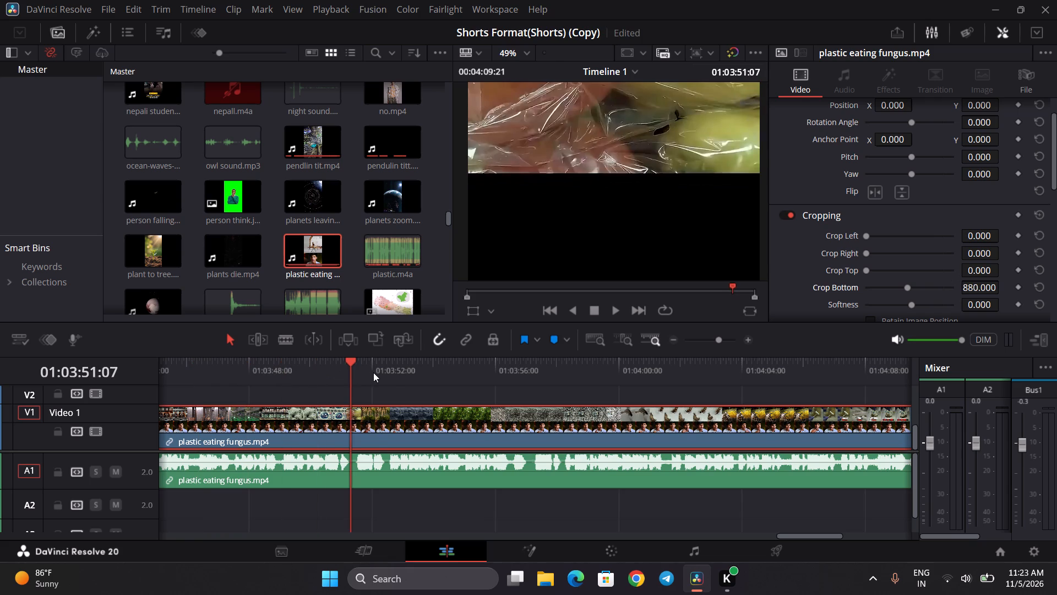
left_click(396, 371)
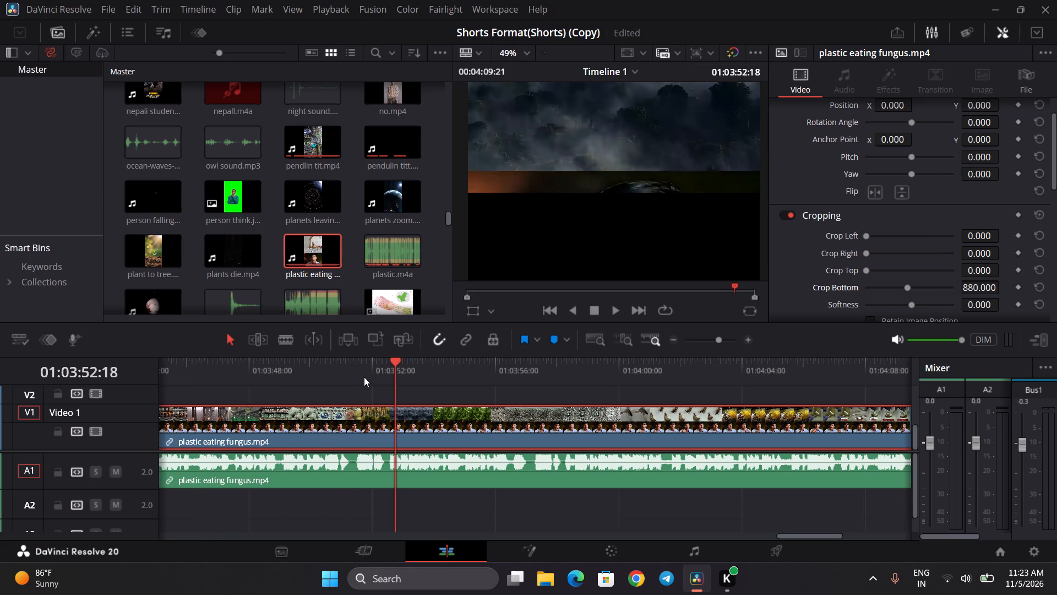
scroll(364, 377, "right", 1)
left_click(306, 374)
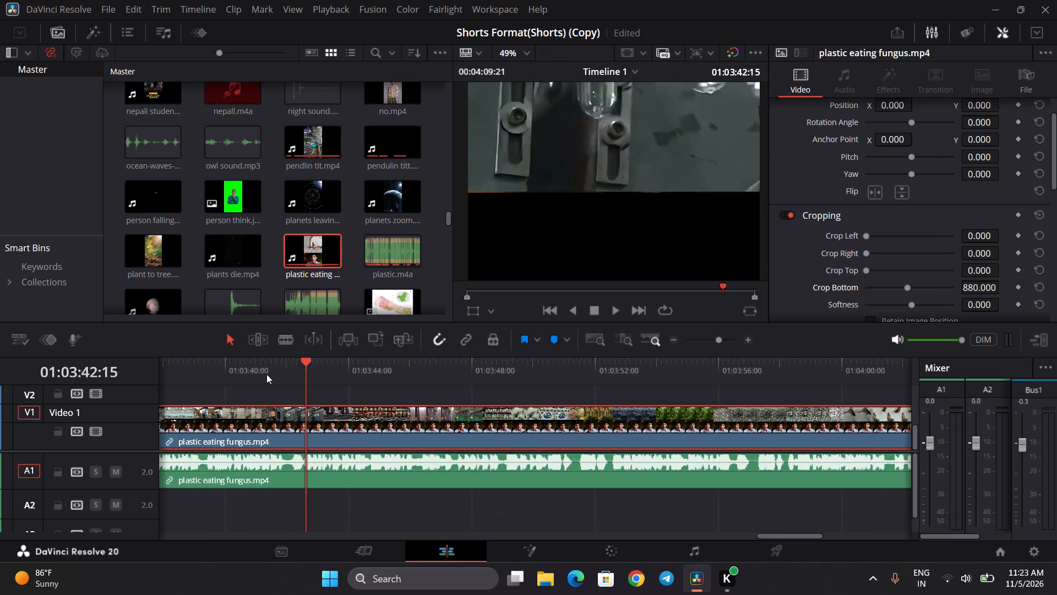
left_click(266, 374)
left_click(219, 375)
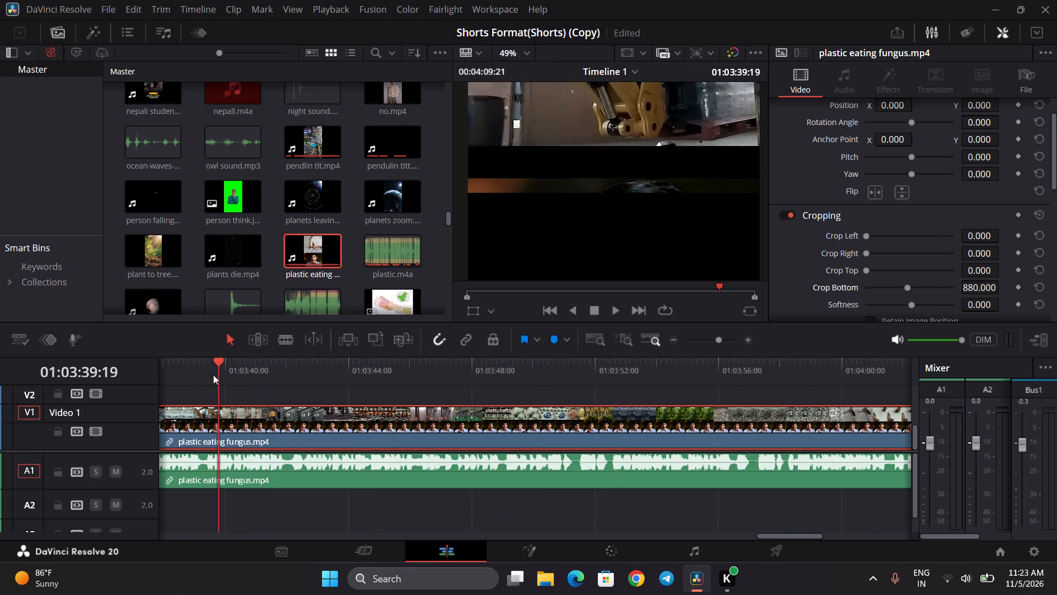
Fit the whole frame in the viewer and check the cropped shots back to about 01:02:05, near the clip's start.
left_click(525, 50)
left_click(525, 70)
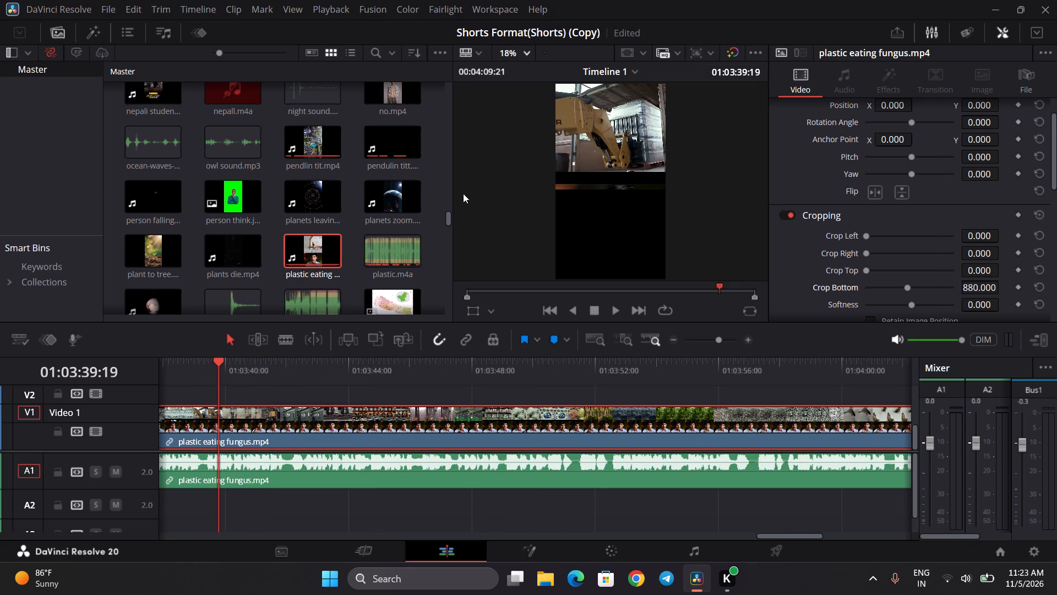
scroll(262, 378, "right", 1)
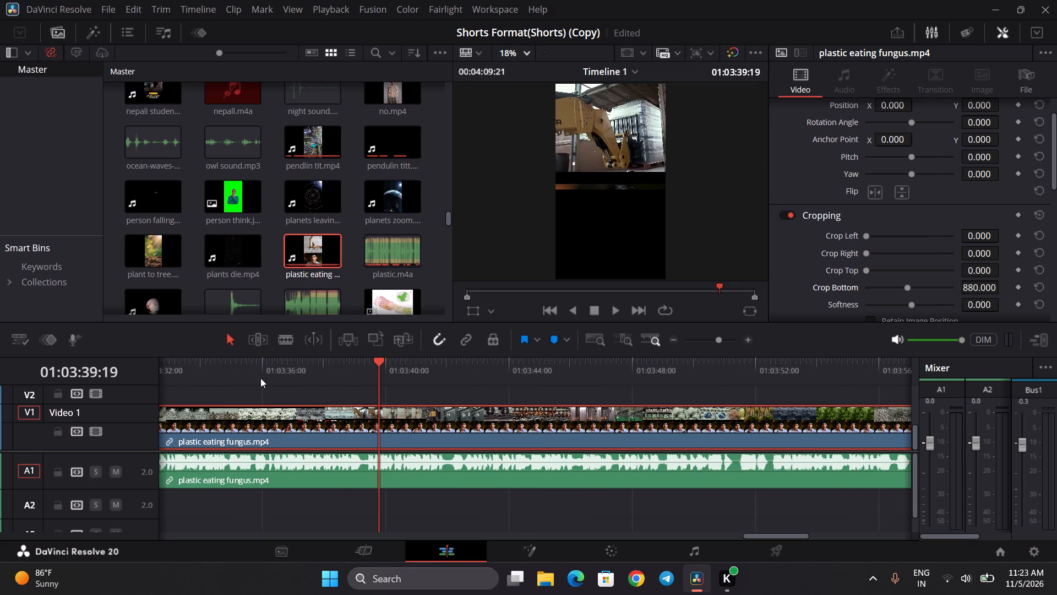
left_click(260, 378)
left_click(222, 382)
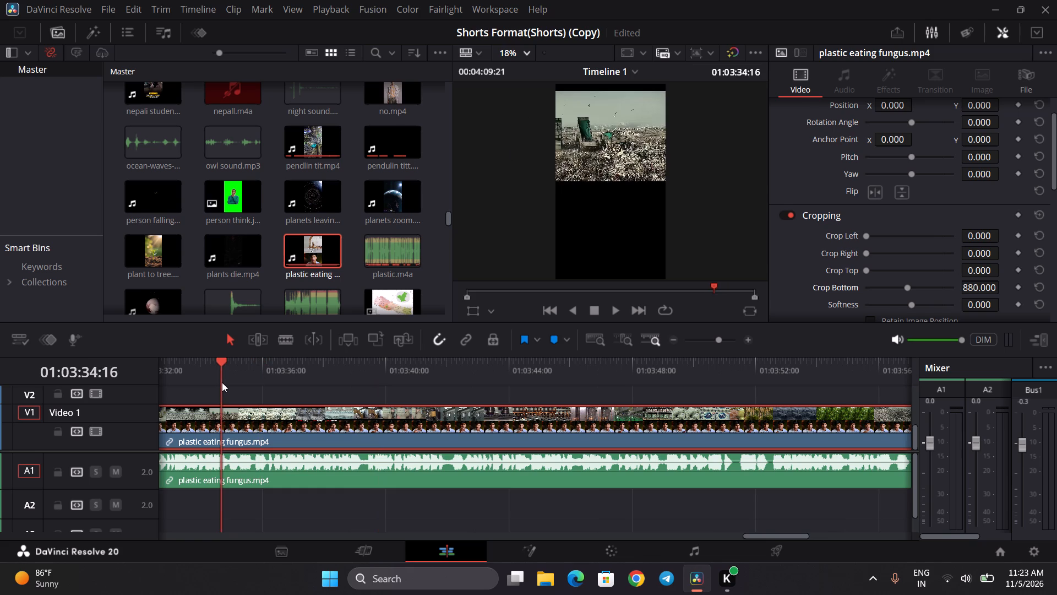
left_click(222, 382)
left_click(205, 382)
left_click(190, 382)
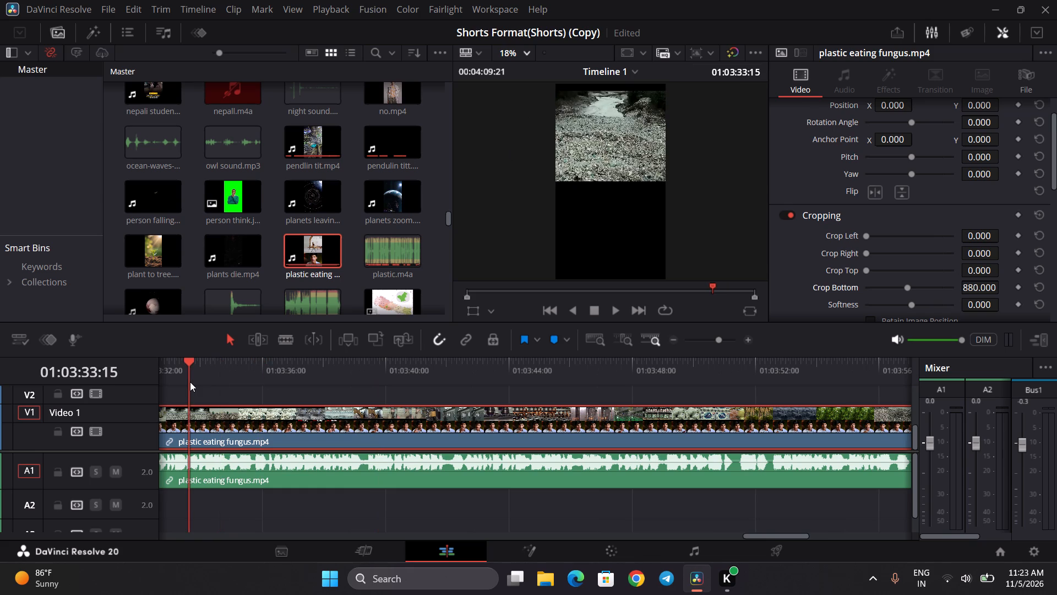
scroll(190, 382, "right", 4)
left_click(190, 382)
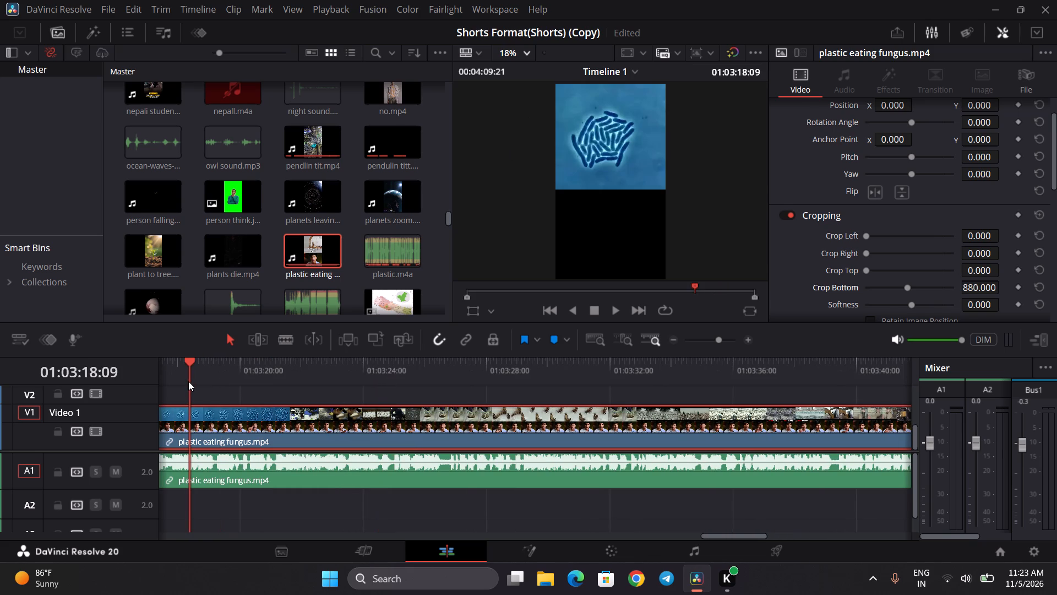
scroll(188, 381, "right", 2)
left_click(232, 384)
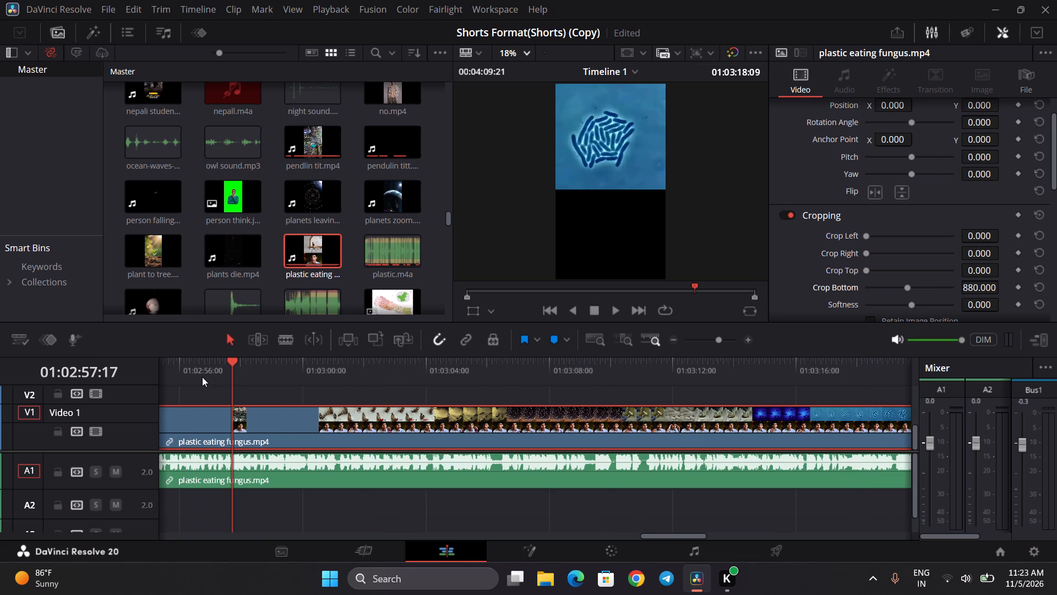
scroll(201, 377, "right", 2)
left_click(199, 374)
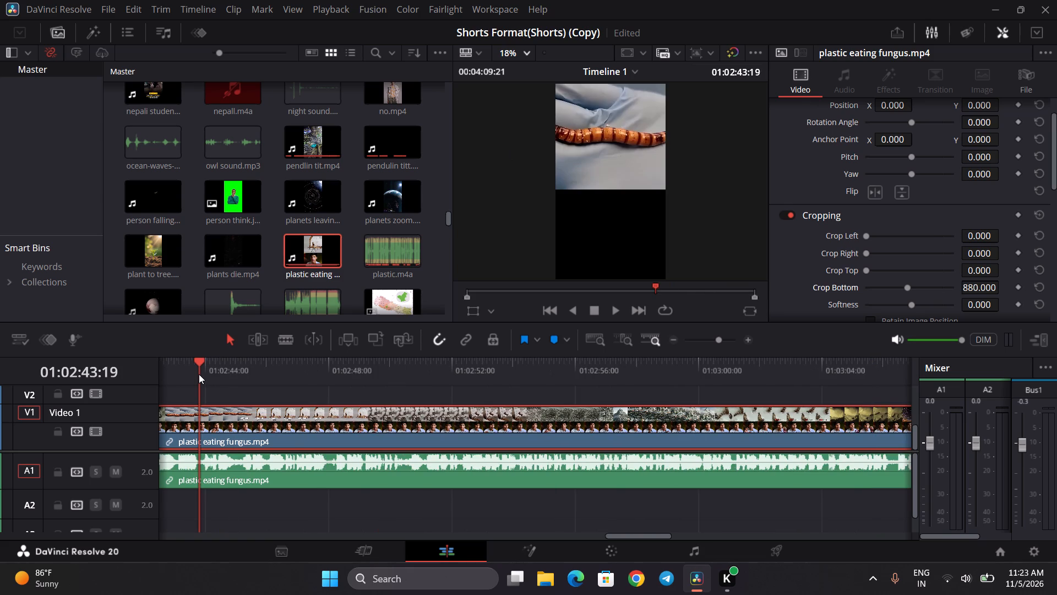
scroll(199, 374, "right", 3)
left_click(199, 374)
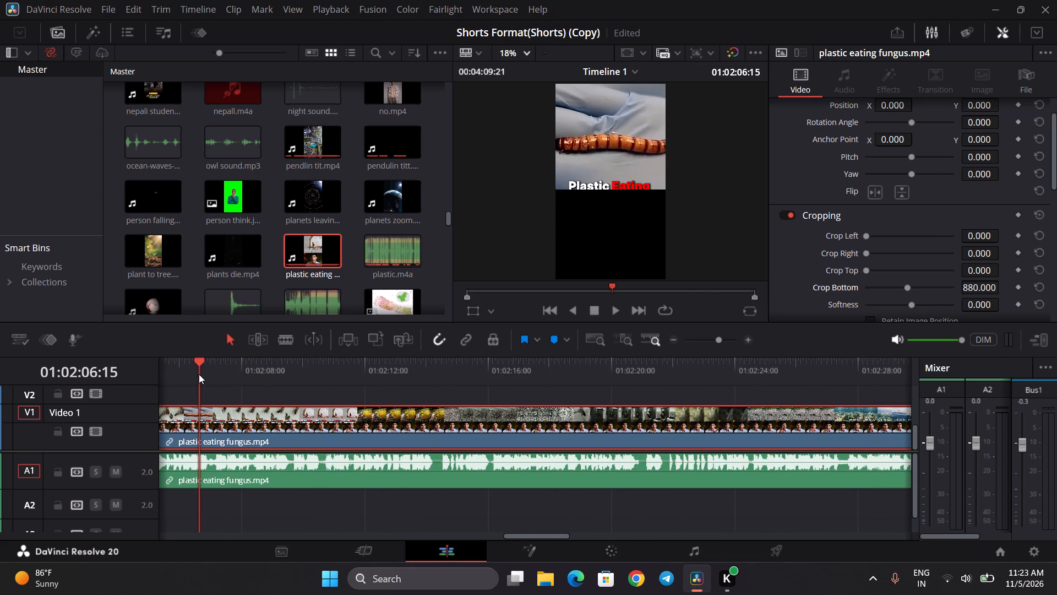
scroll(199, 374, "right", 1)
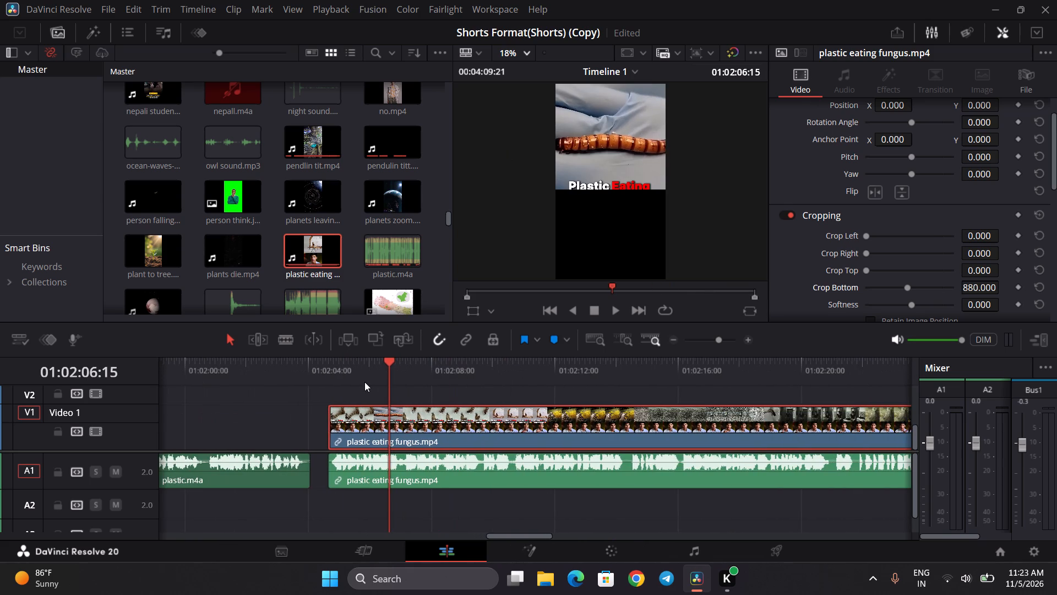
left_click(363, 381)
Move the cropped plastic eating fungus.mp4 clip down in the frame by setting Position Y to -348.
scroll(361, 381, "left", 1)
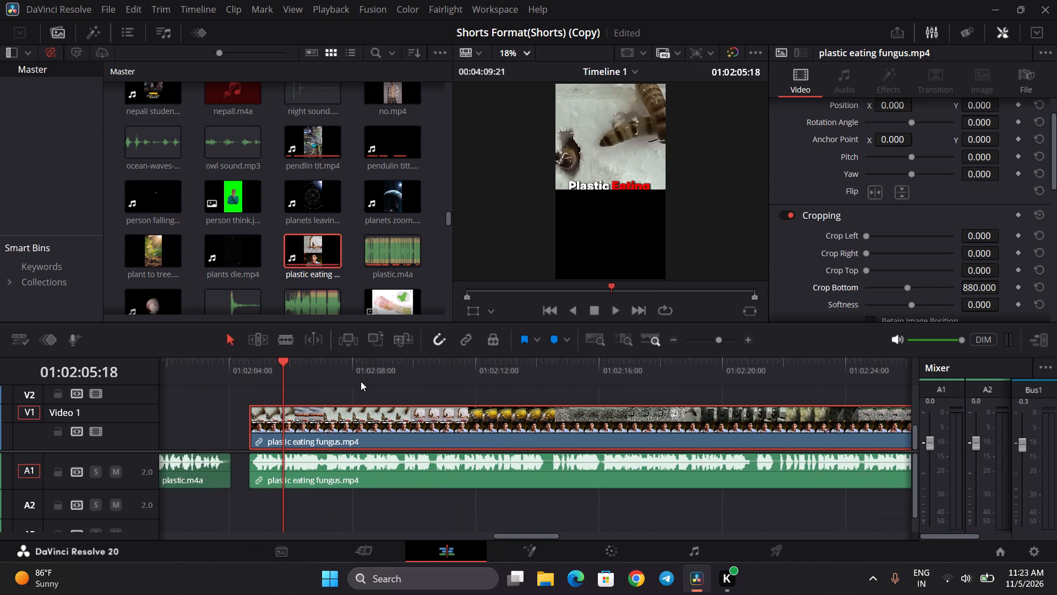
scroll(884, 124, "up", 4)
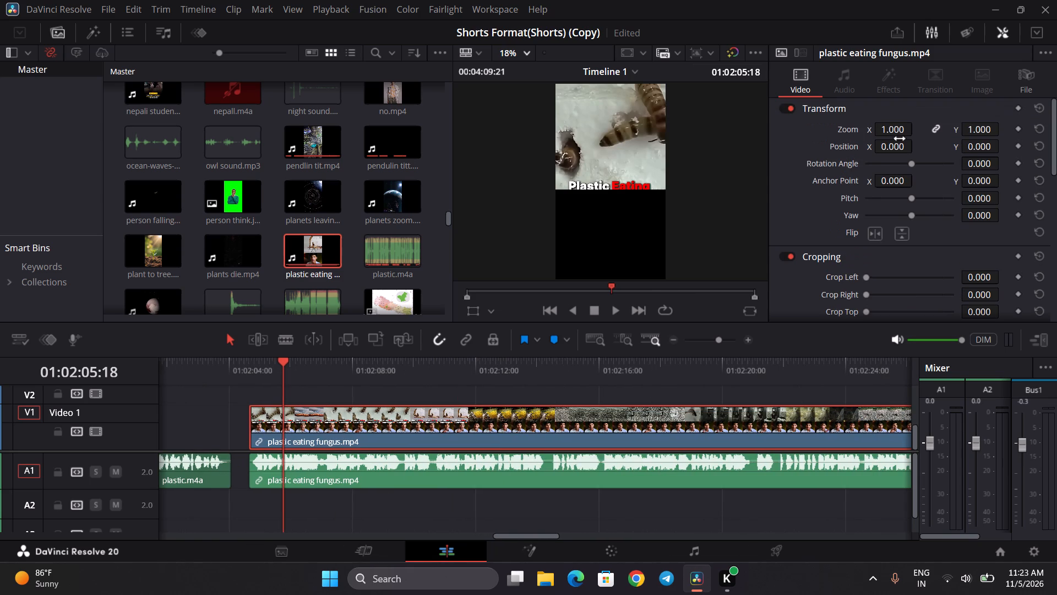
left_click_drag(977, 145, 939, 152)
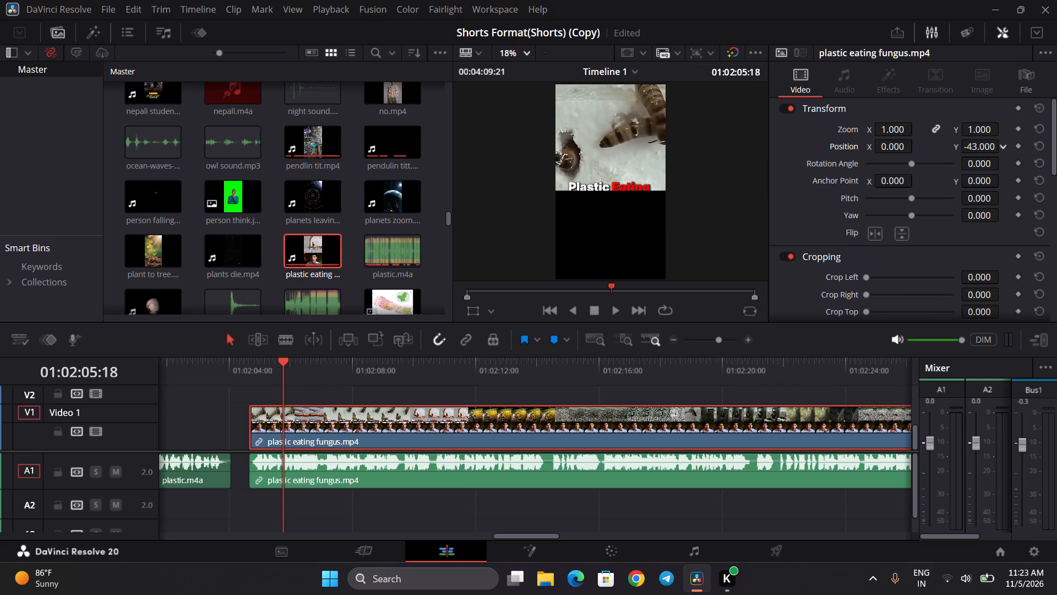
left_click_drag(939, 152, 738, 244)
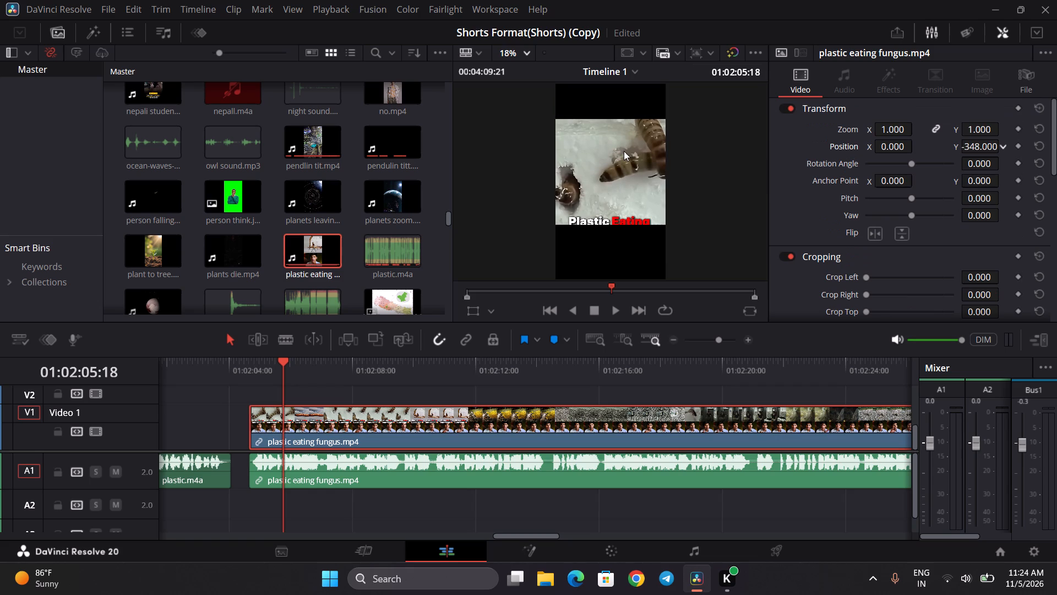
scroll(606, 234, "up", 5)
At 01:02:06:21, set Crop Bottom of plastic eating fungus.mp4 to 847 to show more of the "Plastic Eating" caption.
left_click(246, 373)
key("space")
key("space")
left_click(443, 424)
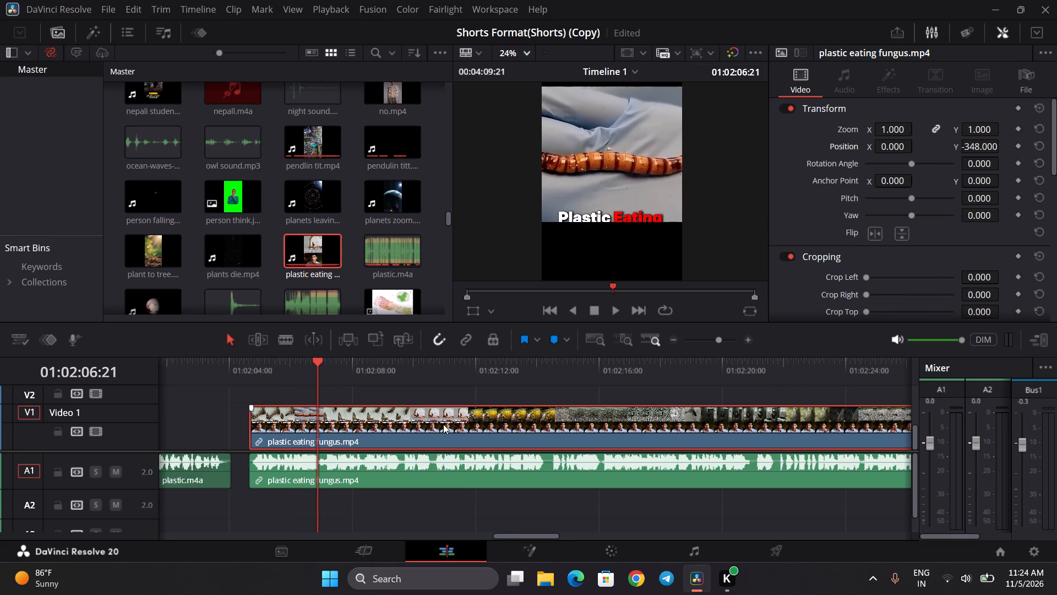
scroll(898, 241, "down", 1)
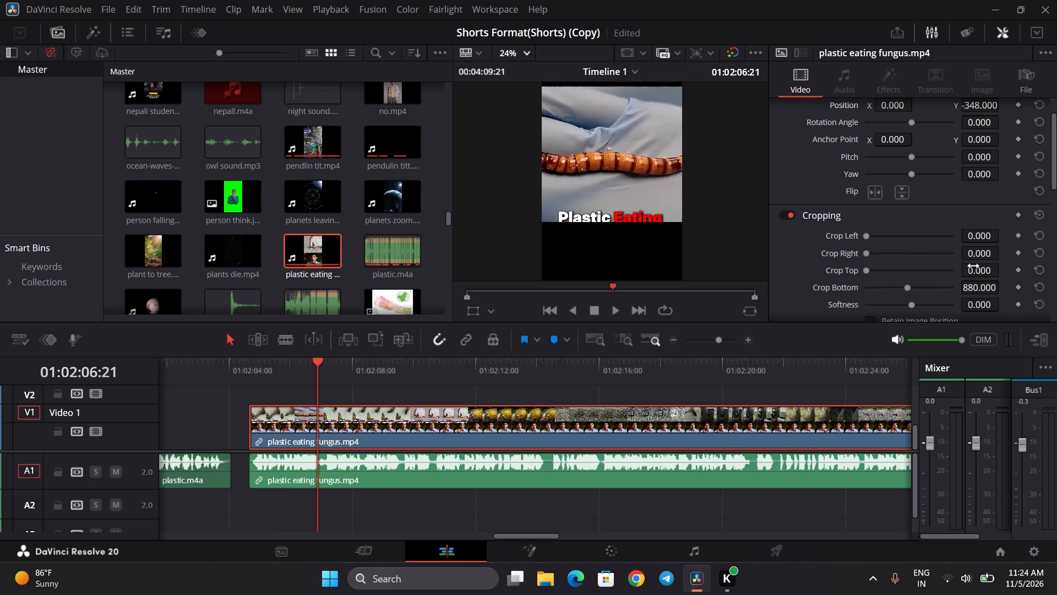
left_click_drag(979, 288, 976, 288)
left_click_drag(976, 288, 963, 291)
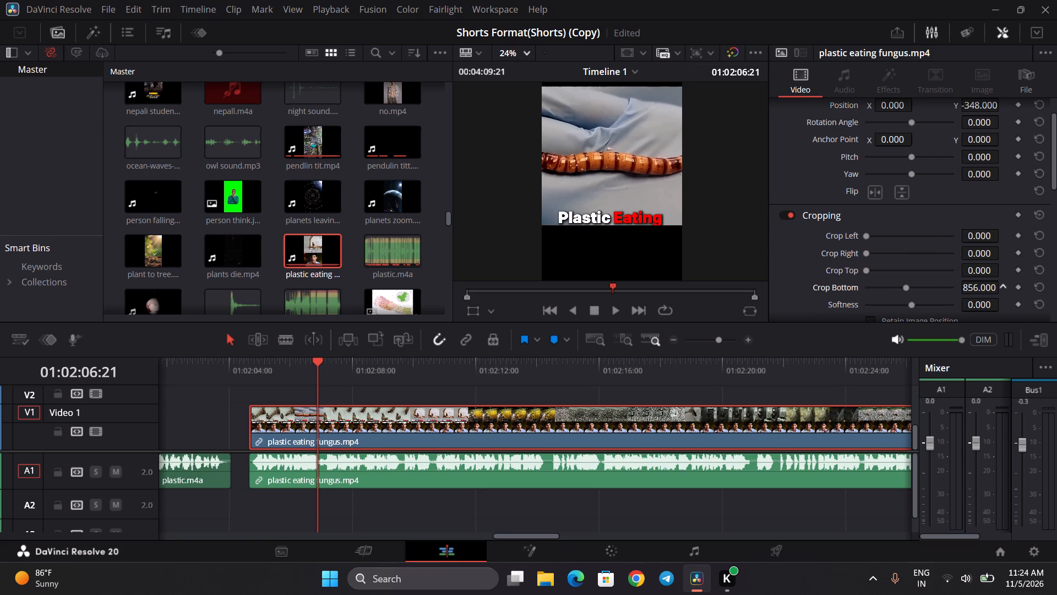
left_click_drag(963, 291, 957, 294)
left_click_drag(957, 294, 954, 297)
left_click_drag(954, 297, 956, 304)
Inspect the bottom crop edge under the "Plastic Eating" caption up close, and fit the whole frame in the viewer again.
scroll(646, 223, "up", 5)
scroll(579, 241, "up", 4)
scroll(631, 221, "up", 4)
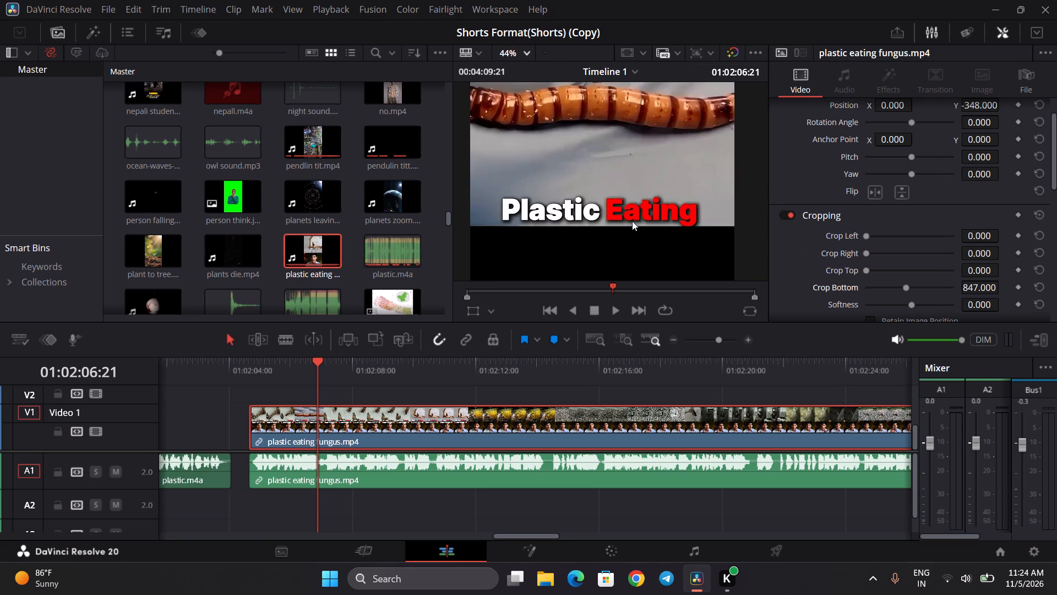
scroll(680, 221, "up", 9)
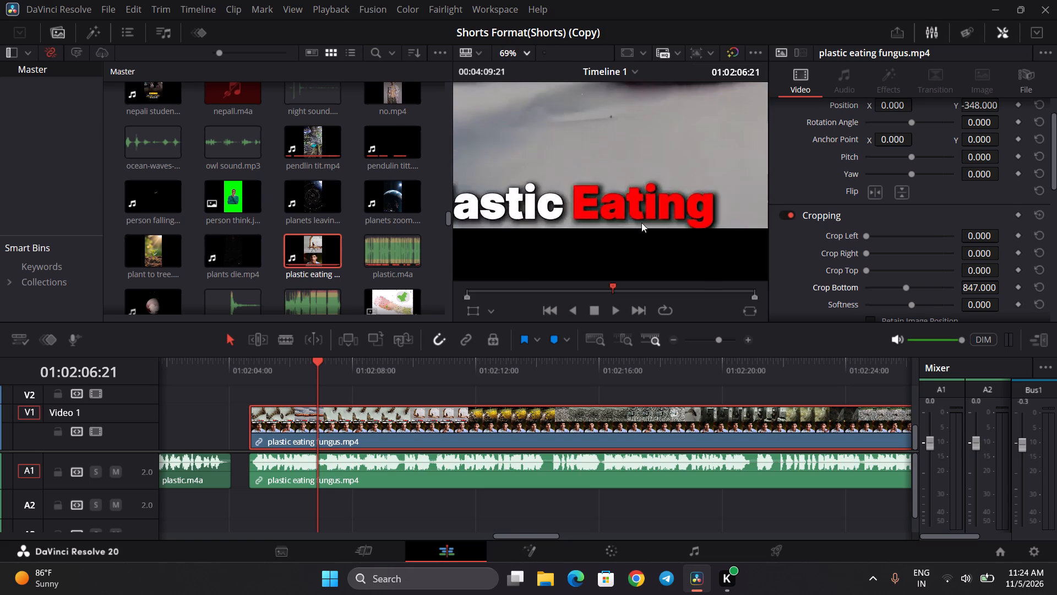
scroll(614, 217, "up", 4)
scroll(733, 233, "up", 3)
scroll(666, 242, "up", 5)
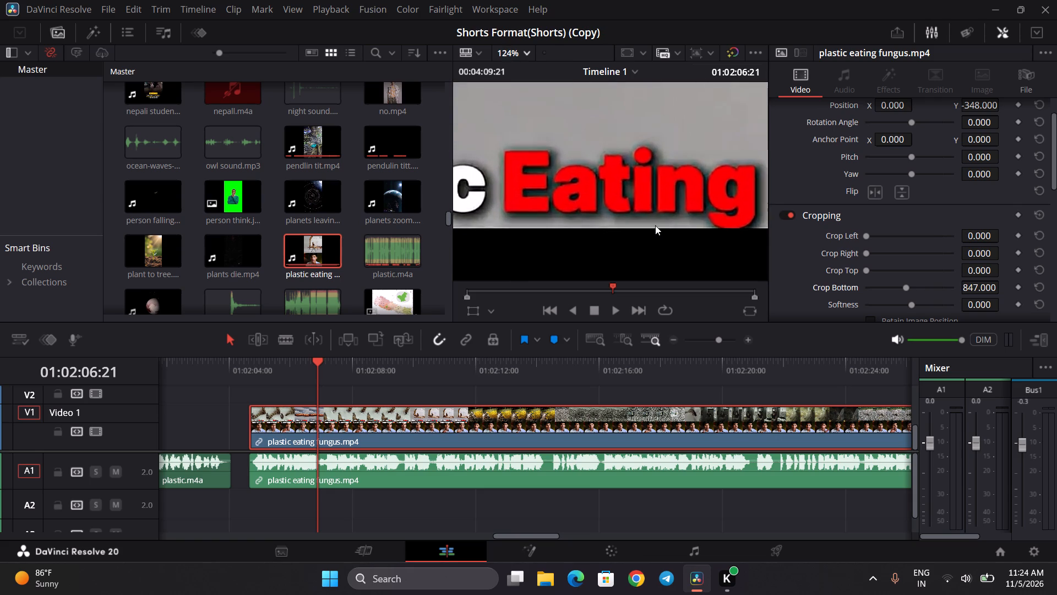
scroll(655, 225, "up", 2)
left_click(525, 49)
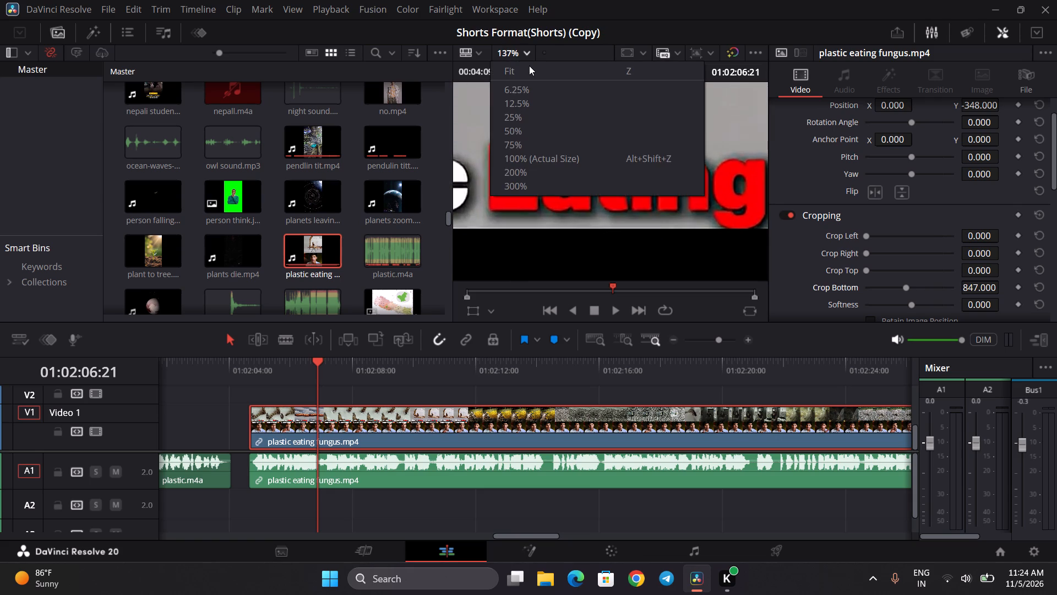
left_click(529, 66)
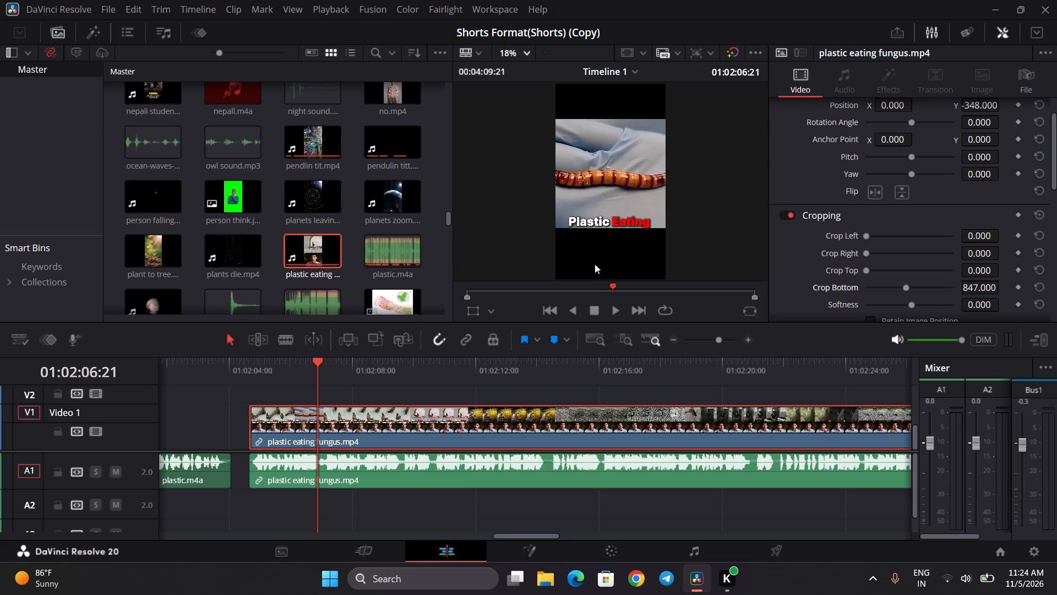
Move only the video of plastic eating fungus.mp4 earlier on V1 by 01:09:23, aligning its start with the first plastic.m4a voice clip.
scroll(412, 395, "right", 1)
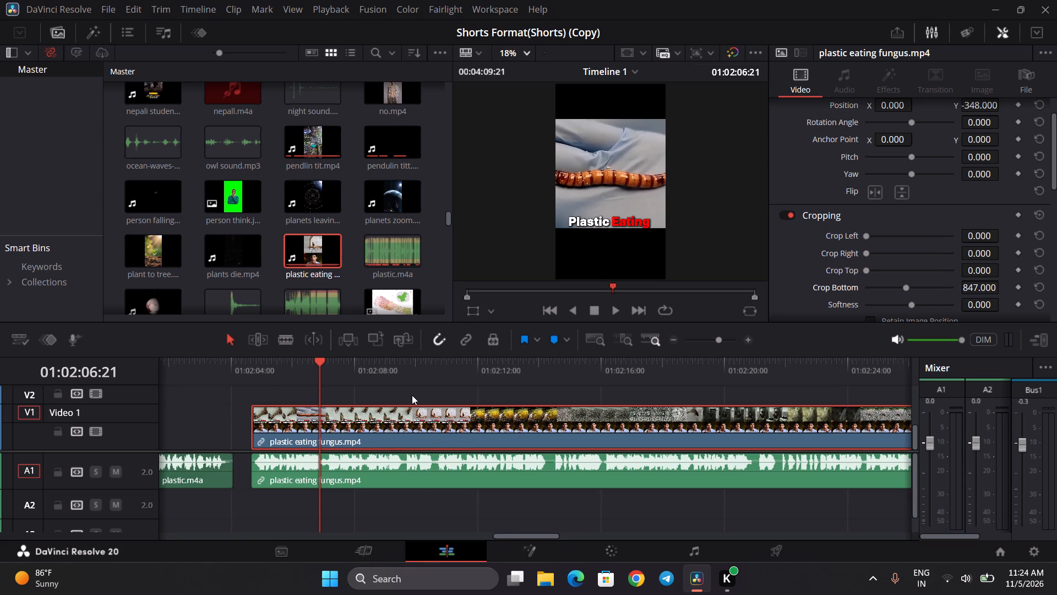
scroll(412, 395, "right", 1)
left_click_drag(508, 421, 295, 415)
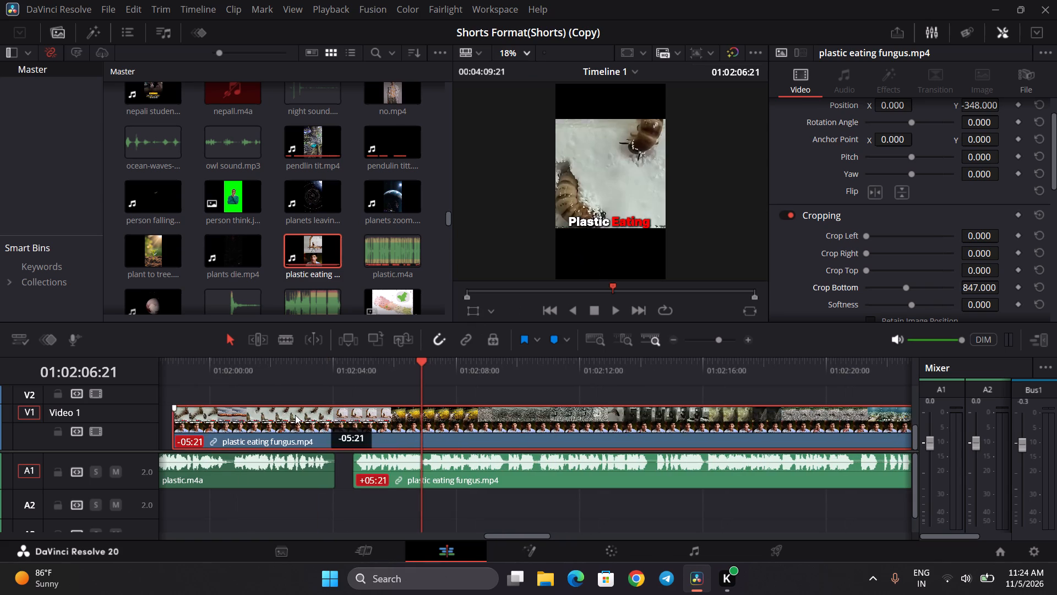
left_click_drag(295, 415, 148, 410)
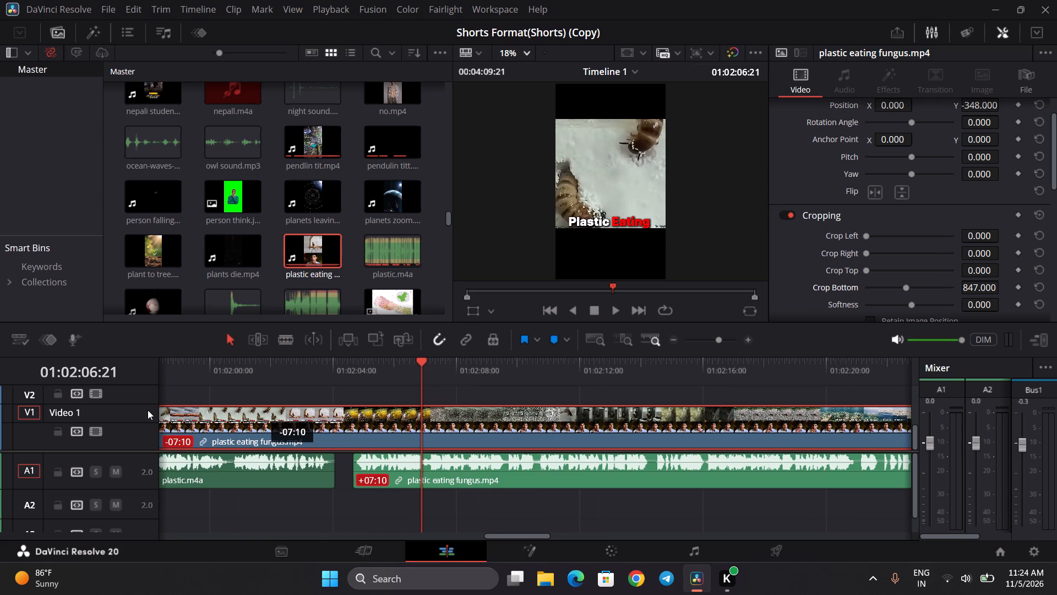
left_click_drag(148, 410, 193, 418)
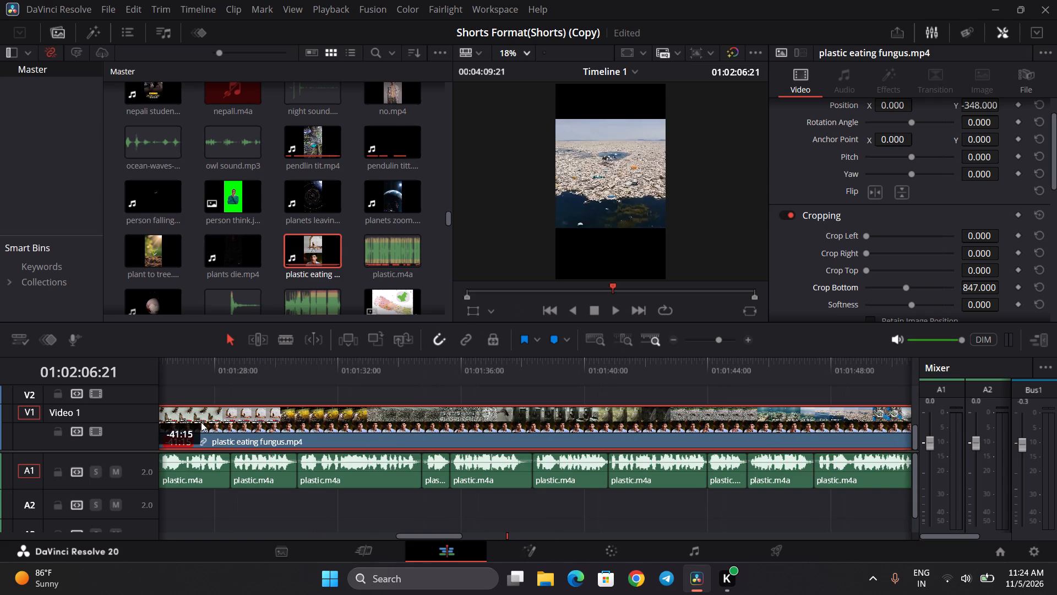
scroll(310, 425, "right", 2)
left_click_drag(522, 418, 140, 420)
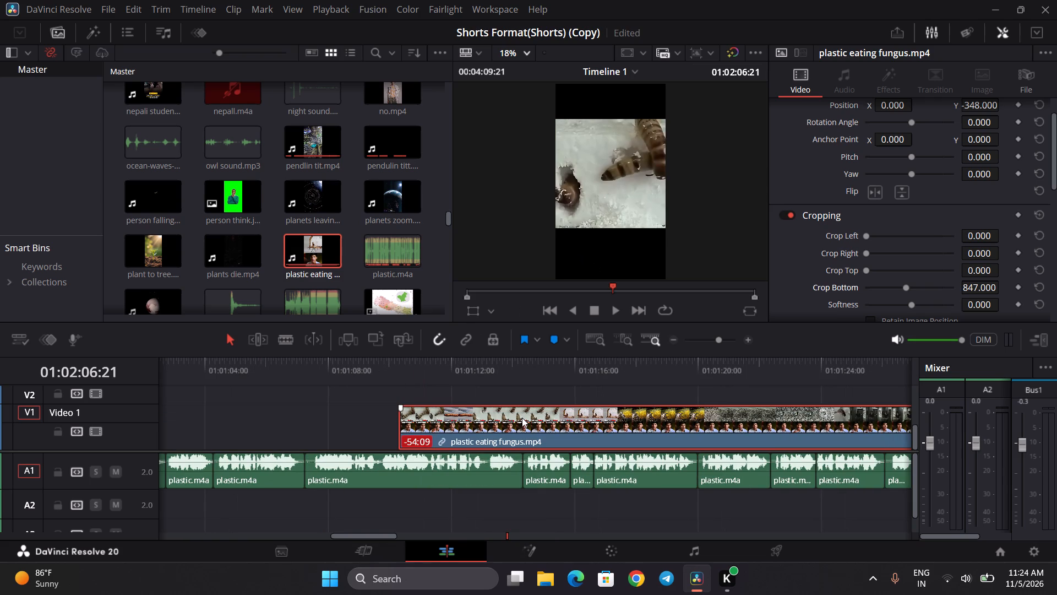
key("ctrl+z")
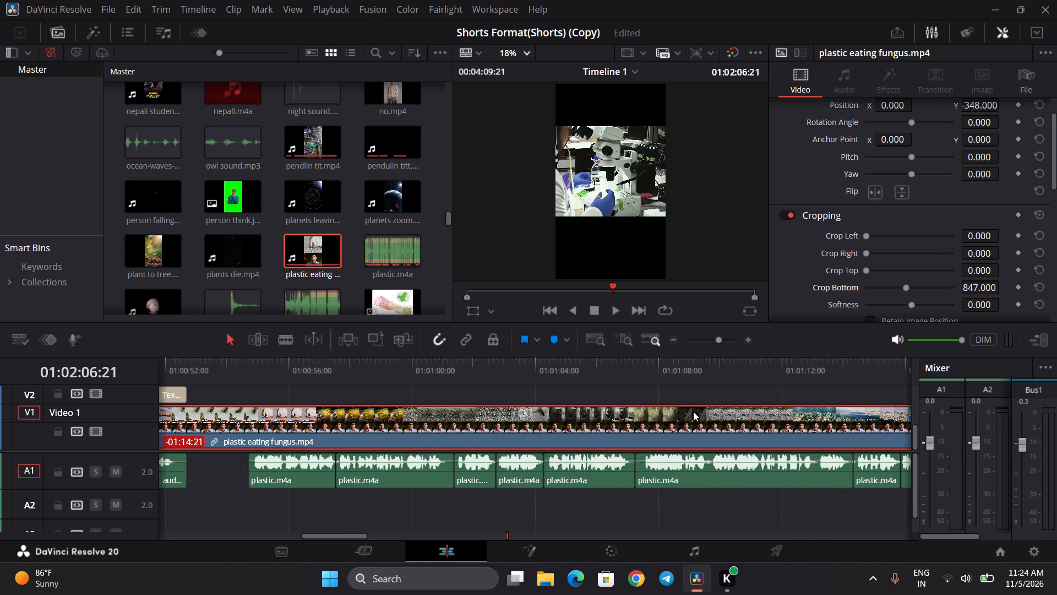
left_click_drag(794, 423, 313, 425)
left_click(230, 424)
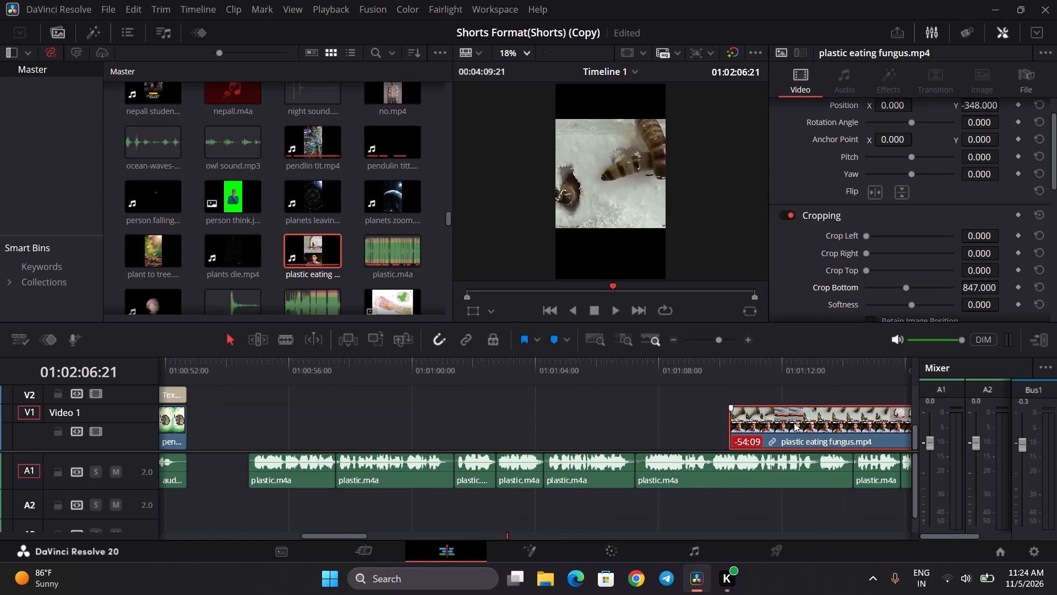
Play from the first plastic.m4a clip to about 01:01:04:11 to check how the B-roll shots match the voice.
left_click(246, 380)
left_click(239, 408)
key("space")
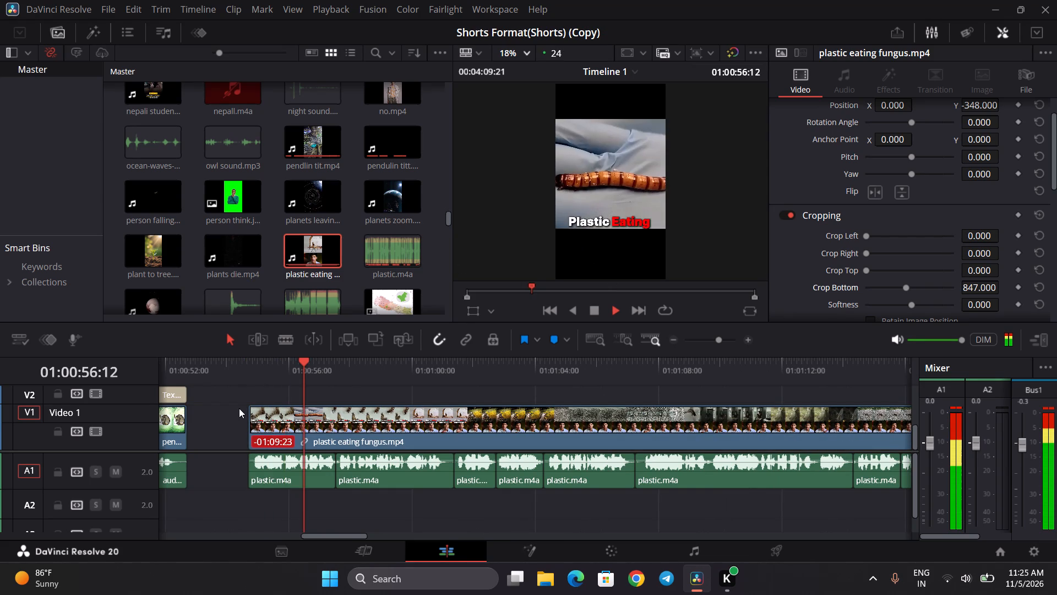
key("space")
key("space")
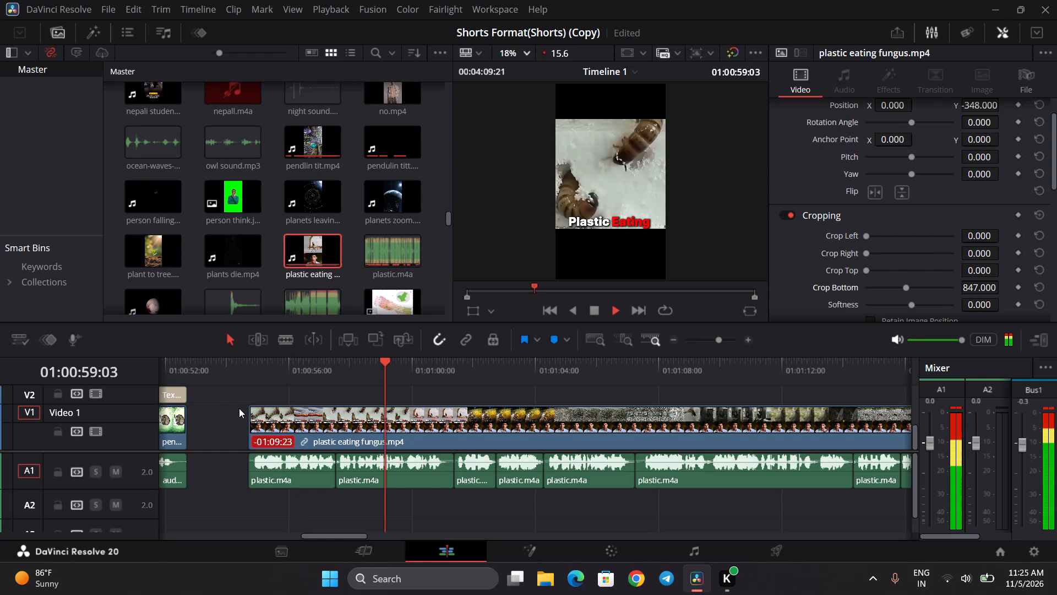
key("space")
key("space")
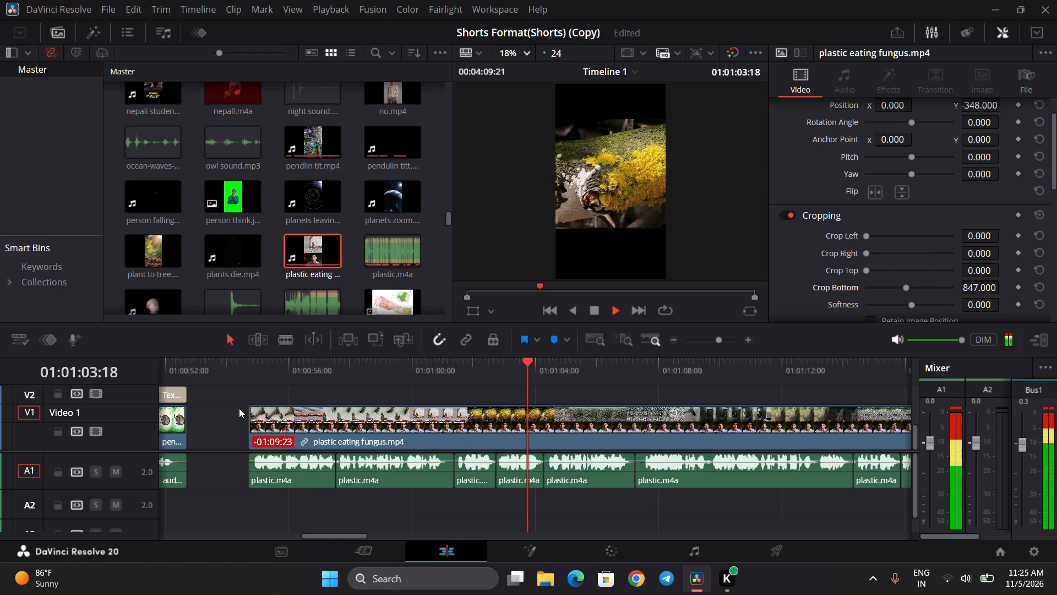
key("space")
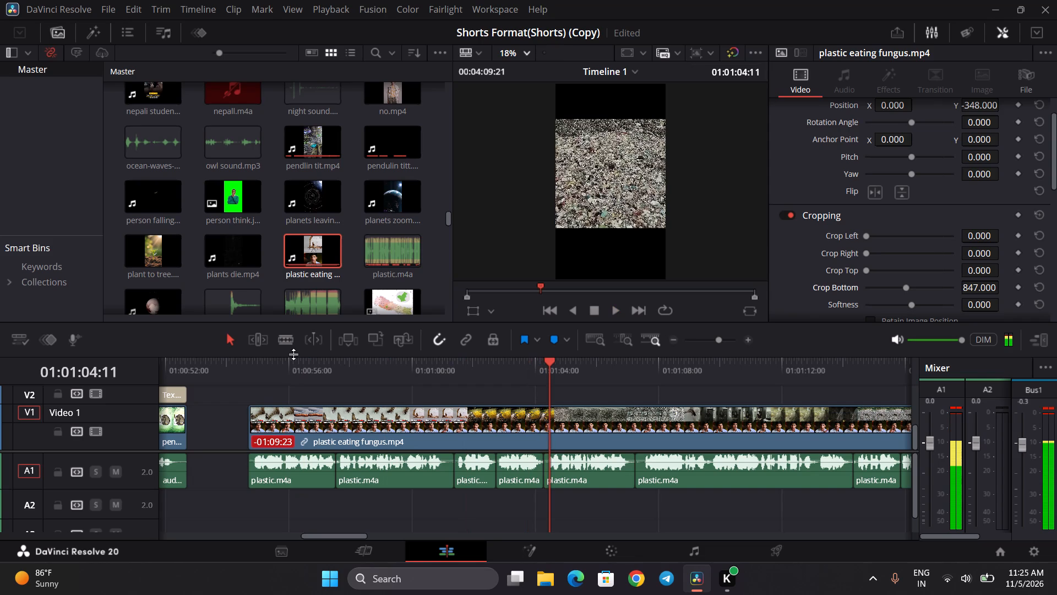
With snapping off, cut the plastic eating fungus.mp4 video at about 01:01:01:16 and 01:01:04:02 to separate the yellow fungus shot.
left_click(288, 342)
left_click(444, 338)
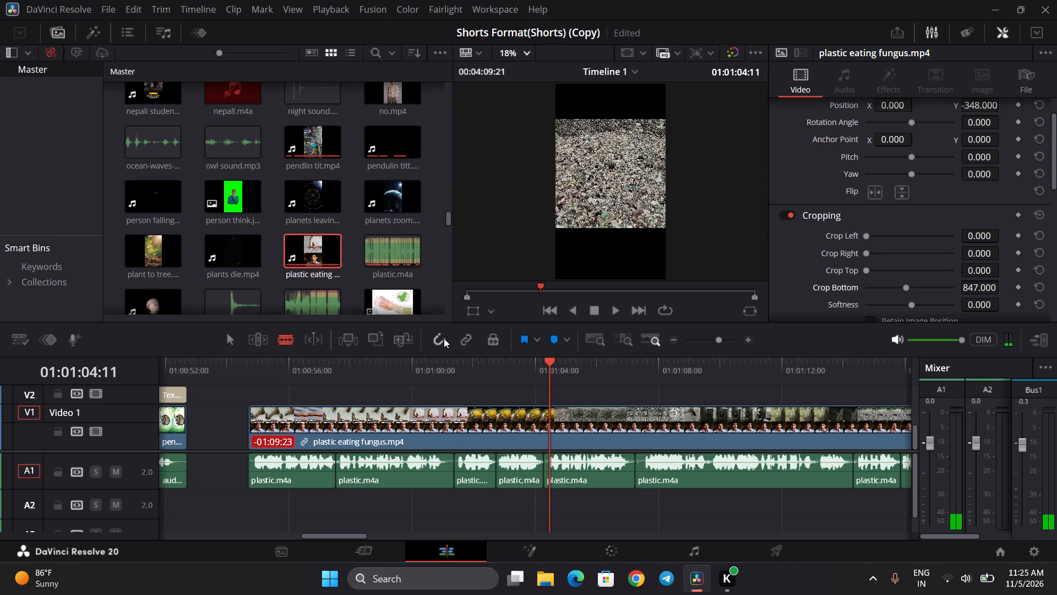
scroll(453, 402, "left", 1)
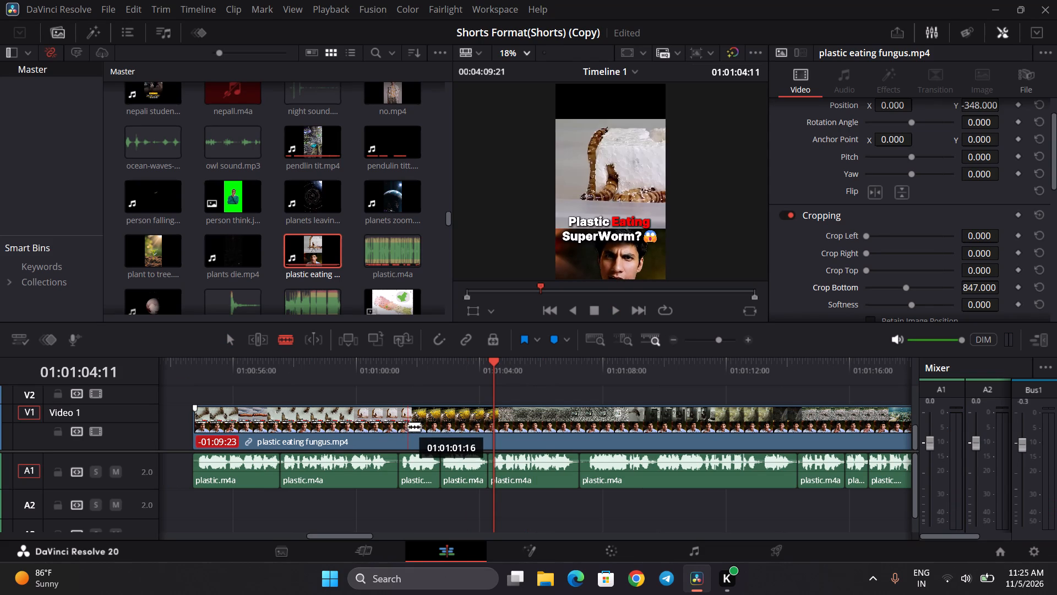
left_click(409, 426)
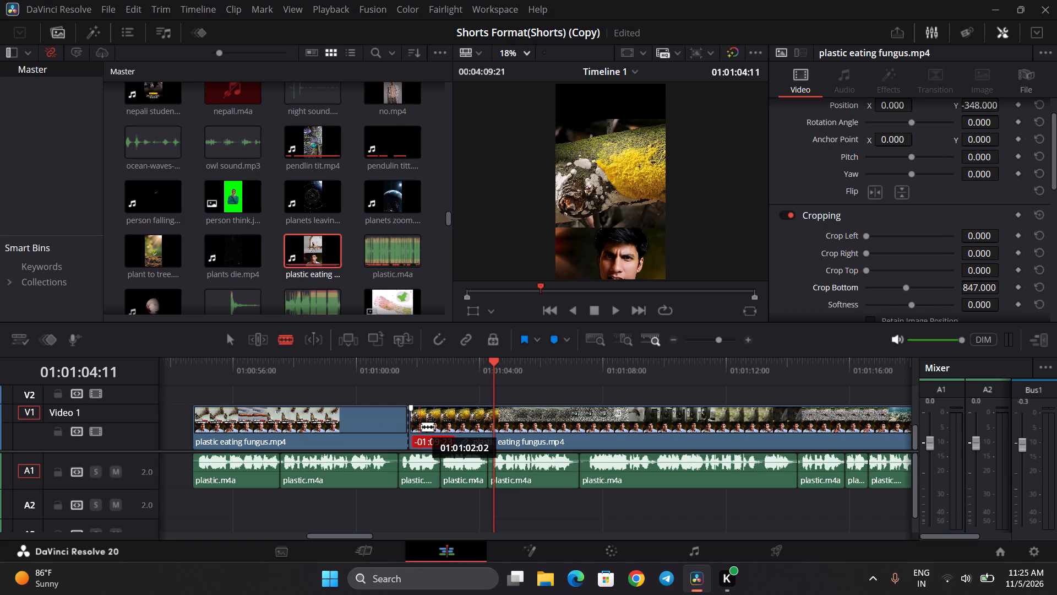
left_click(464, 365)
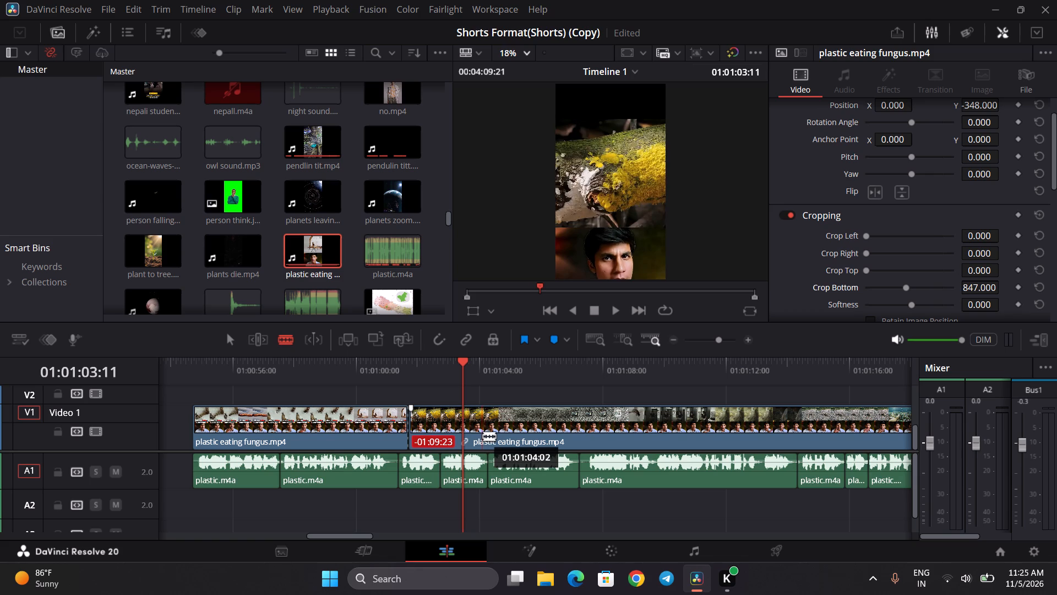
left_click(483, 436)
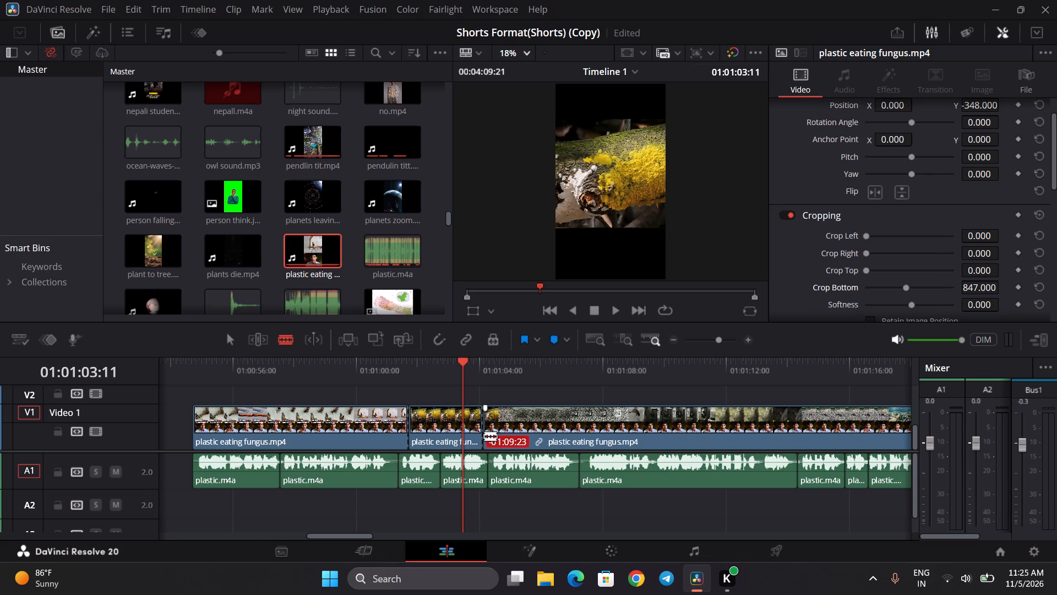
With snapping on, move the first two cut pieces of plastic eating fungus.mp4 together from V1 up to V2, about 5 seconds later.
scroll(484, 436, "left", 2)
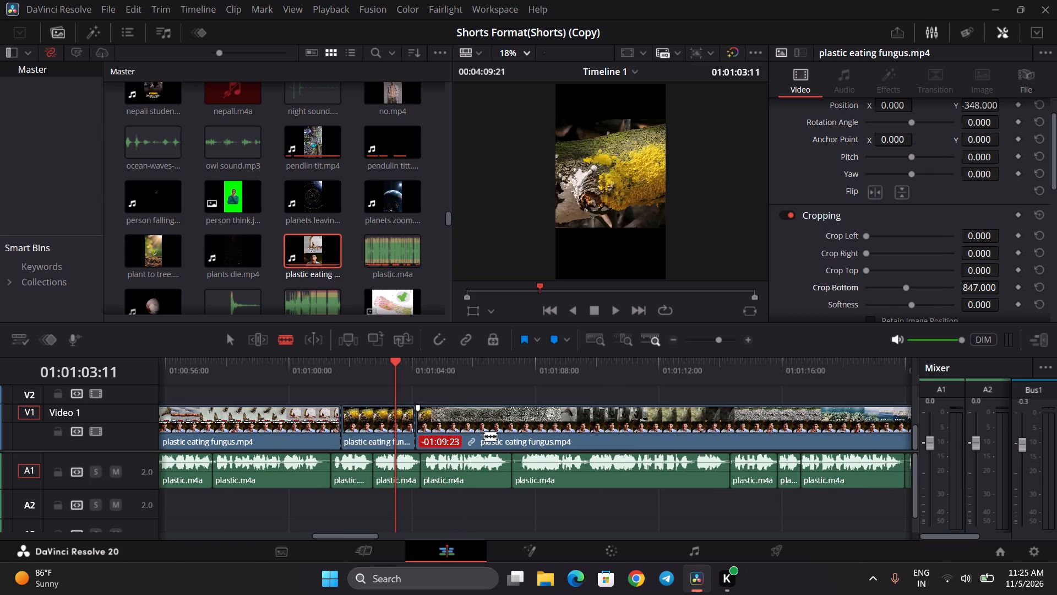
scroll(484, 436, "left", 3)
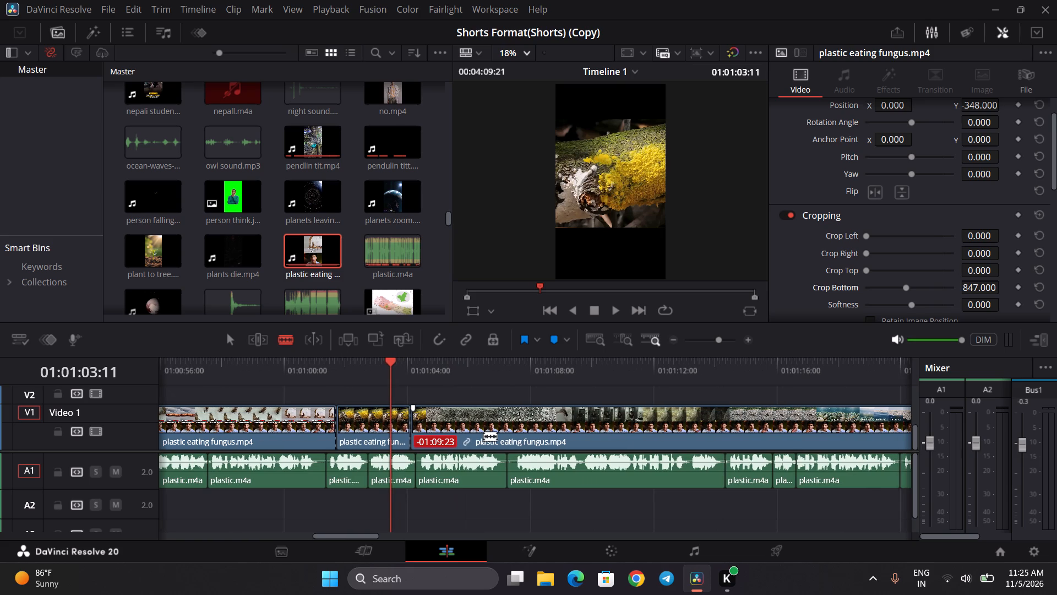
scroll(484, 436, "left", 2)
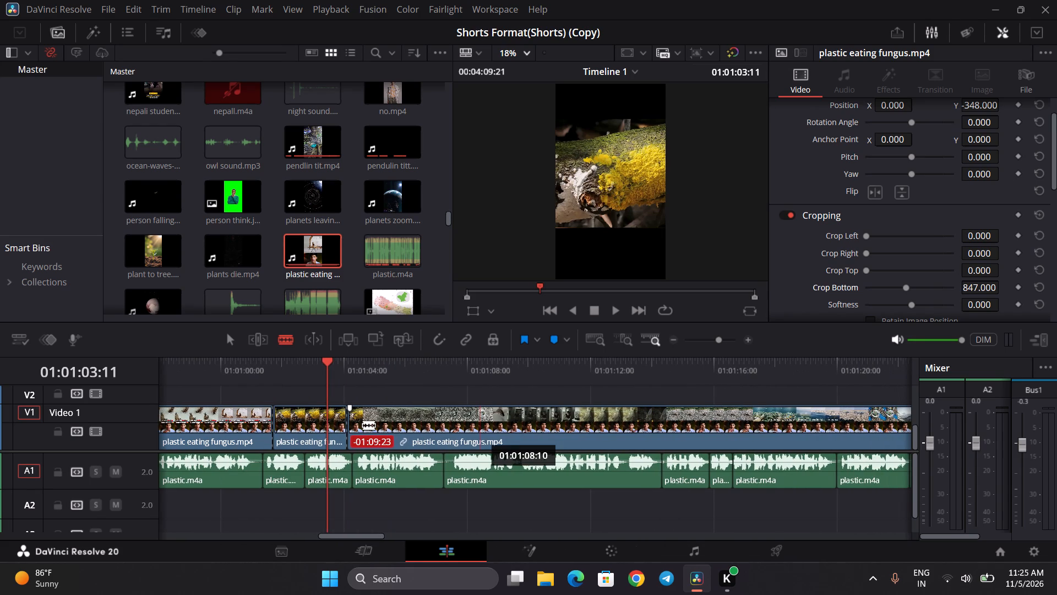
left_click(350, 372)
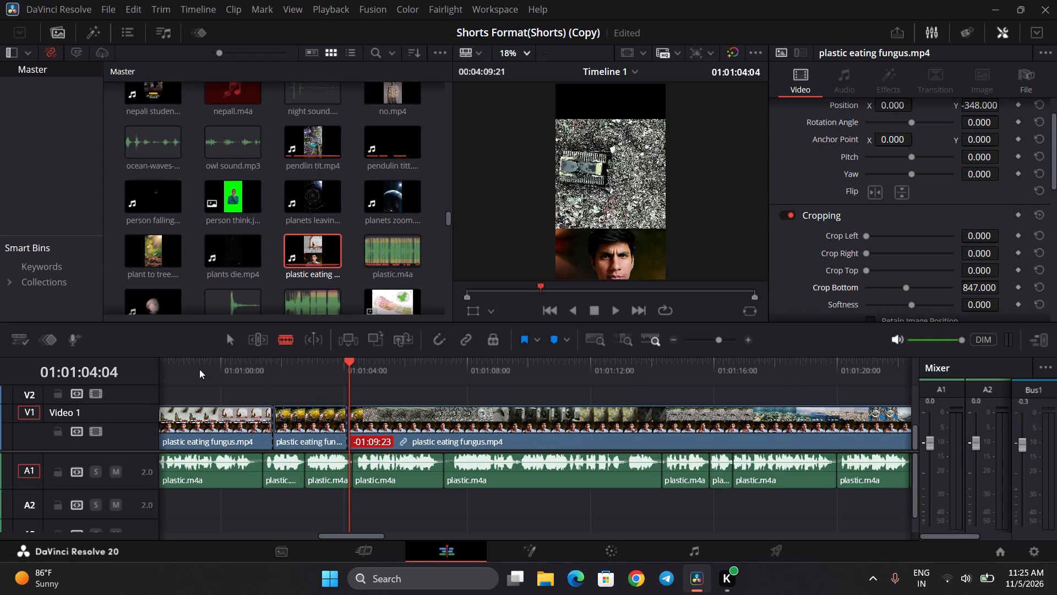
left_click(224, 342)
scroll(286, 390, "right", 1)
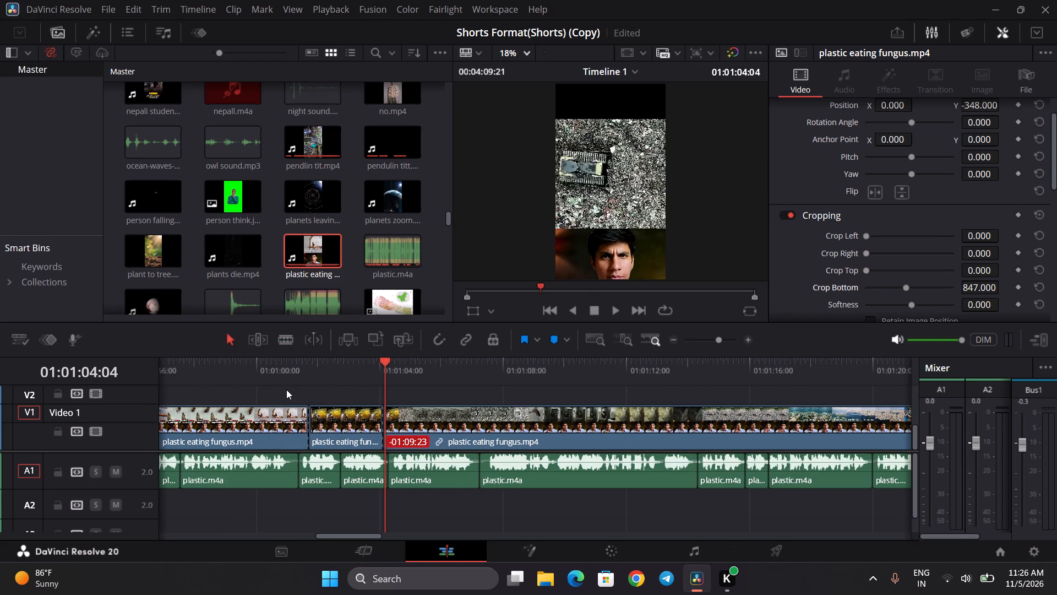
scroll(286, 390, "right", 1)
left_click(433, 340)
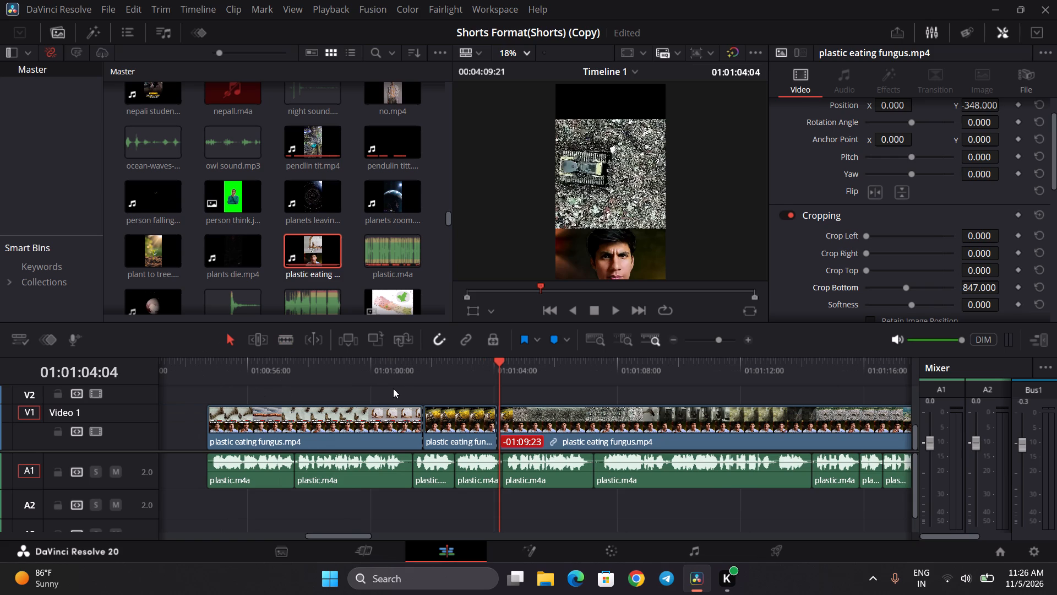
left_click_drag(393, 389, 431, 418)
left_click_drag(376, 419, 441, 437)
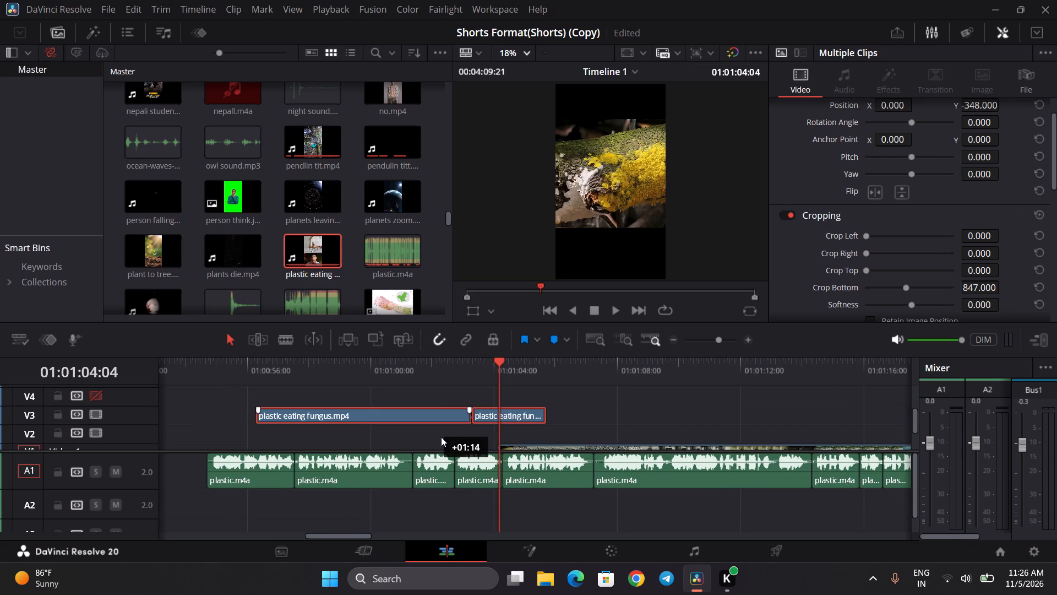
left_click_drag(441, 437, 524, 437)
Move the remaining plastic eating fungus.mp4 piece earlier on V1, aligning its start with the first plastic.m4a voice clip.
scroll(493, 408, "down", 1)
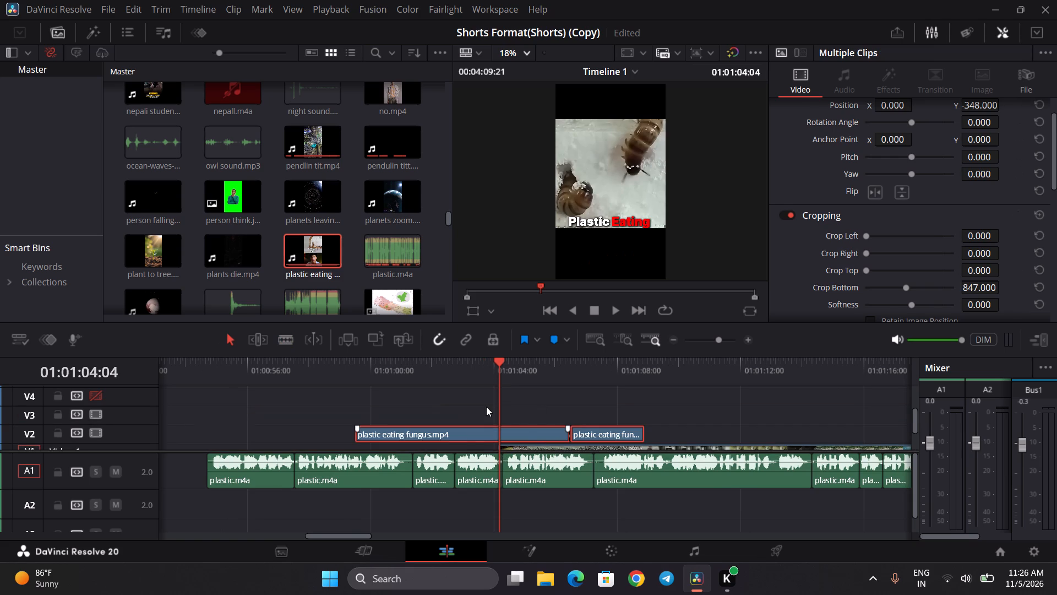
left_click_drag(573, 430, 407, 430)
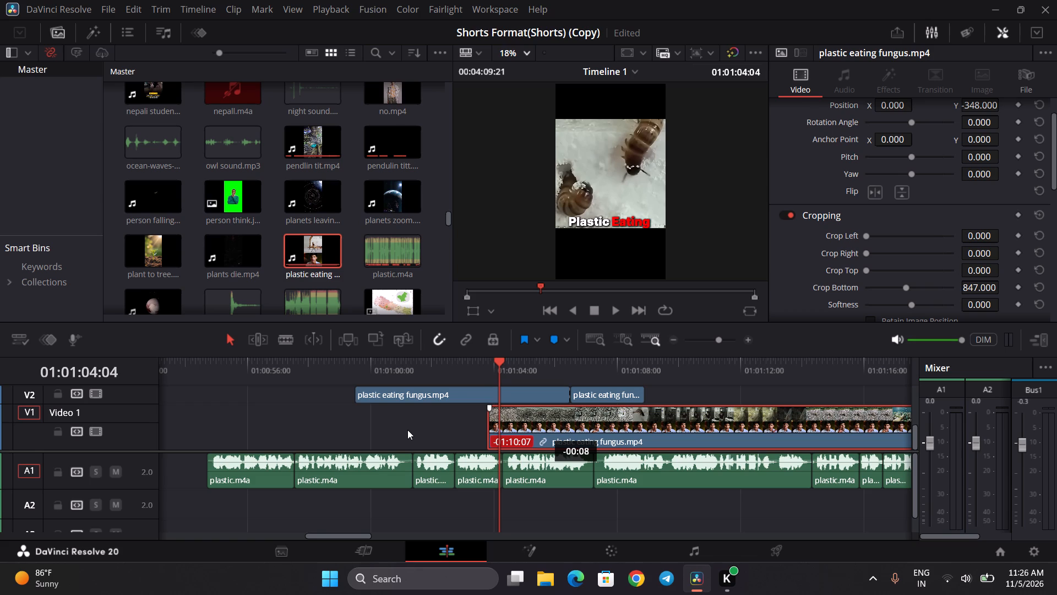
left_click_drag(407, 430, 276, 427)
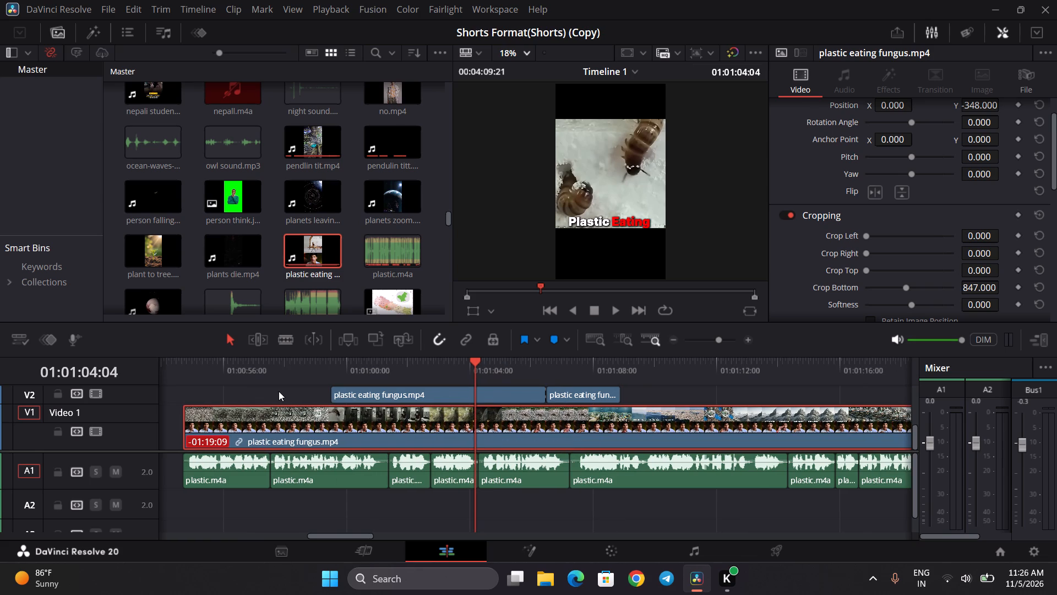
Move both plastic eating fungus.mp4 pieces on V2 later by 12:04.
left_click_drag(279, 391, 580, 388)
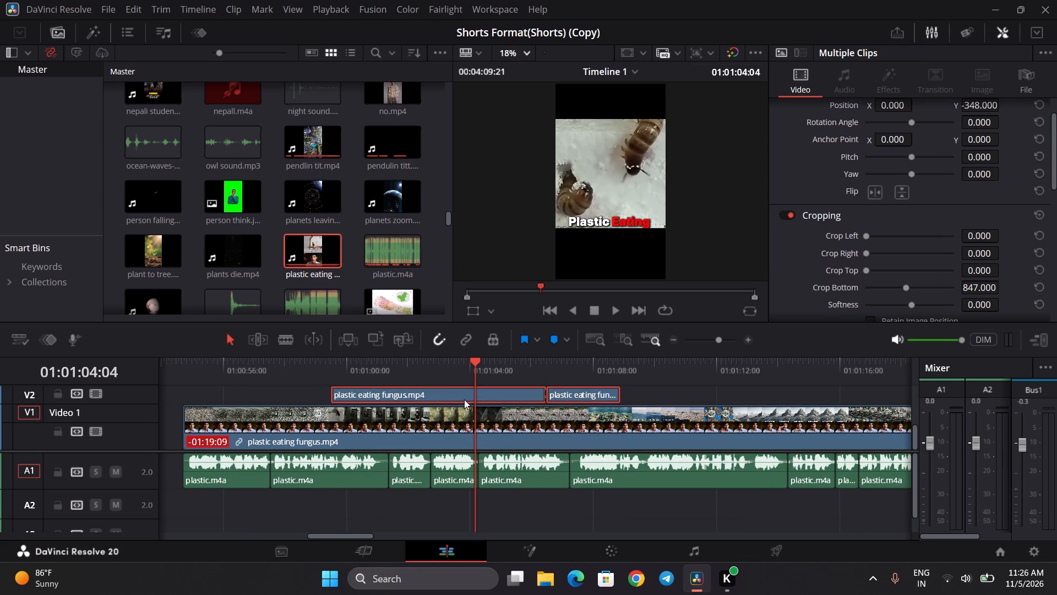
left_click_drag(440, 395, 709, 404)
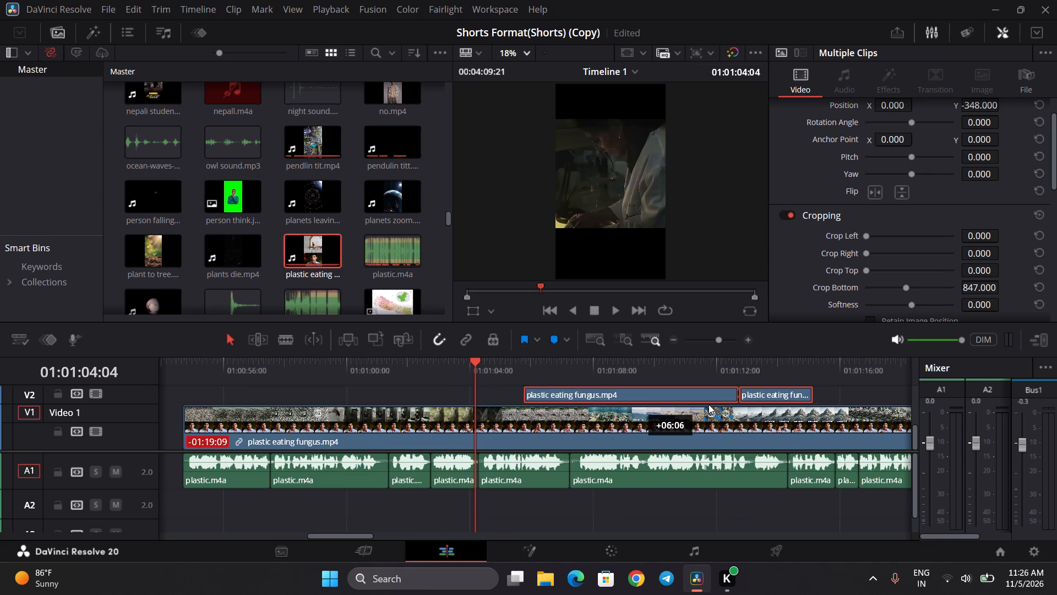
left_click_drag(709, 404, 815, 403)
Play from 01:00:54:17 to about 01:01:00:08 to check how the garbage, larva and lab shots match the voice.
scroll(512, 396, "down", 1)
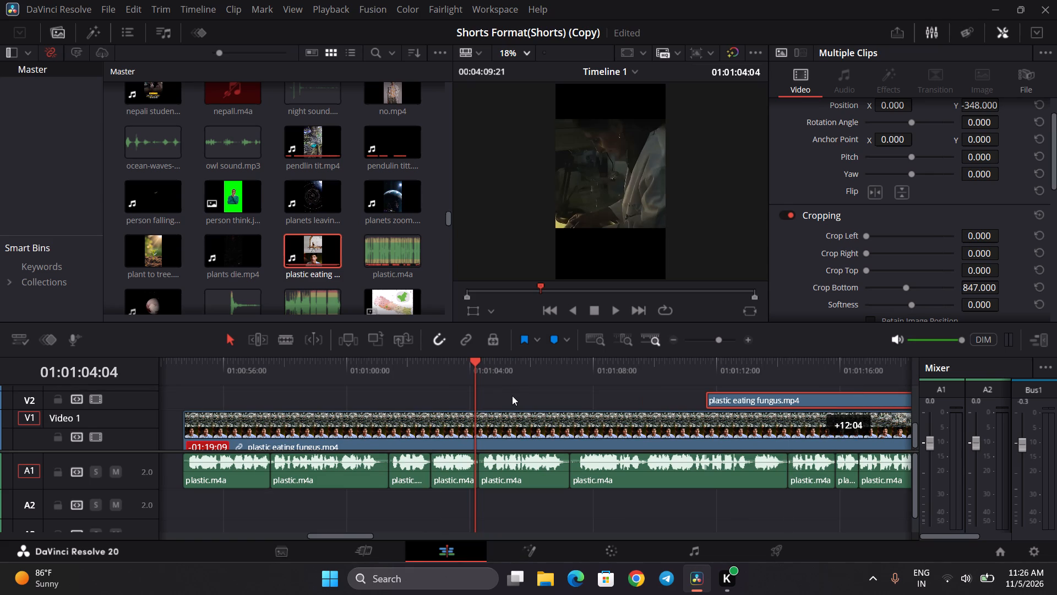
scroll(512, 396, "down", 1)
scroll(308, 506, "right", 1)
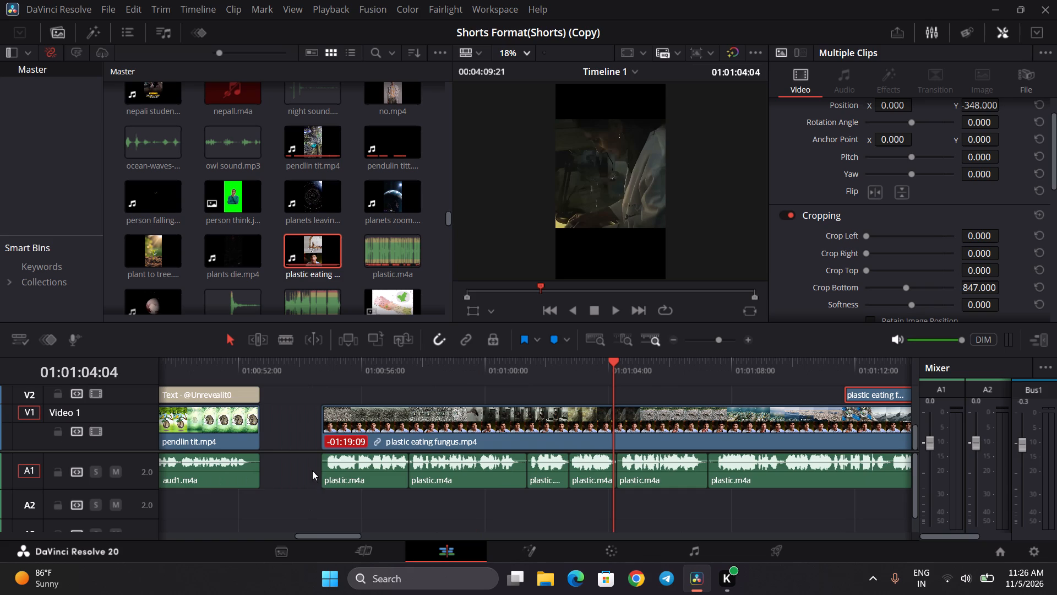
left_click(316, 375)
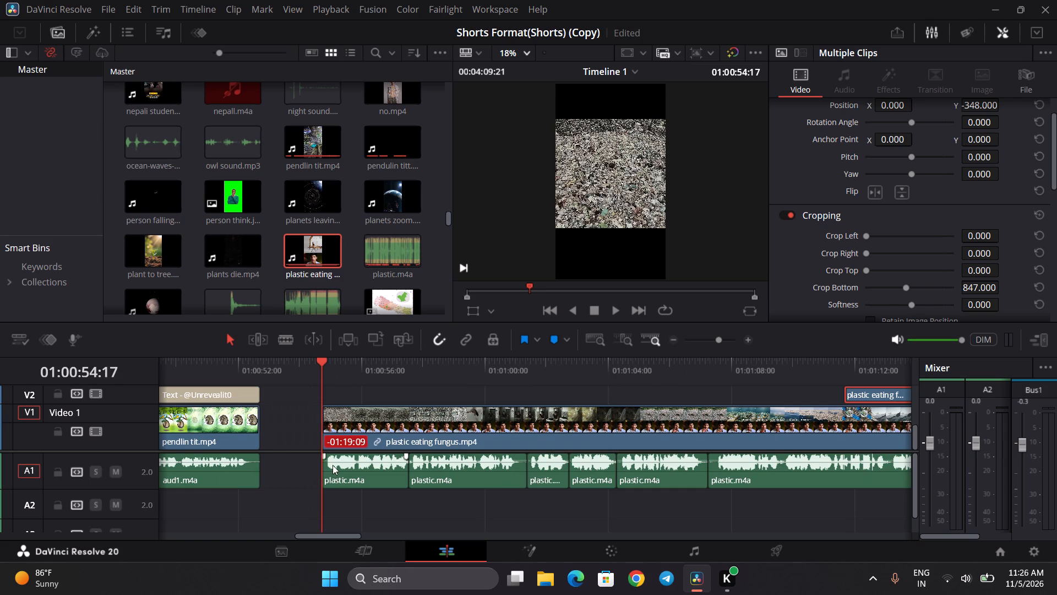
key("space")
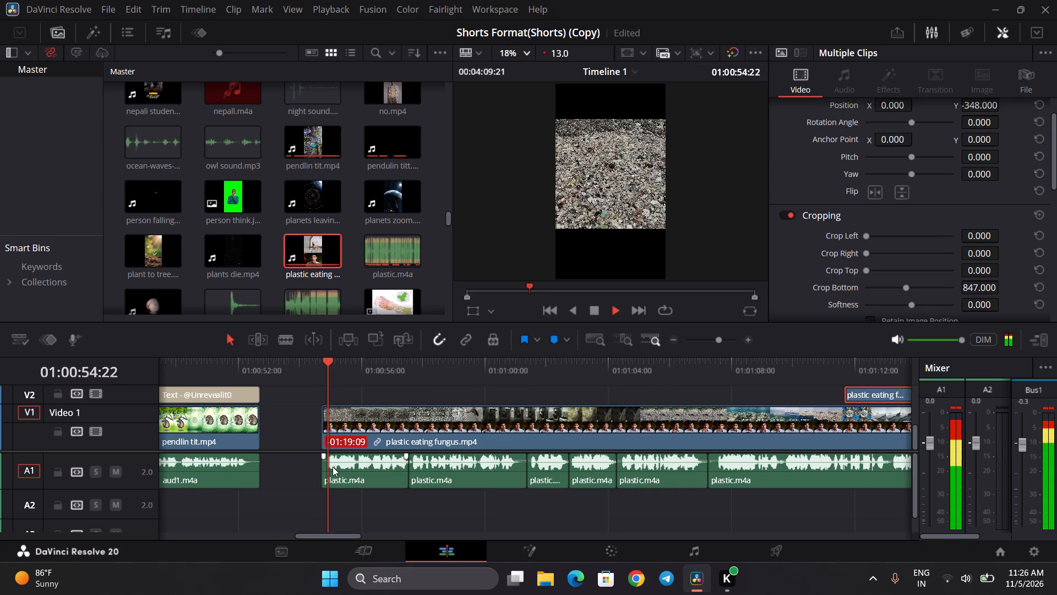
key("space")
key("space")
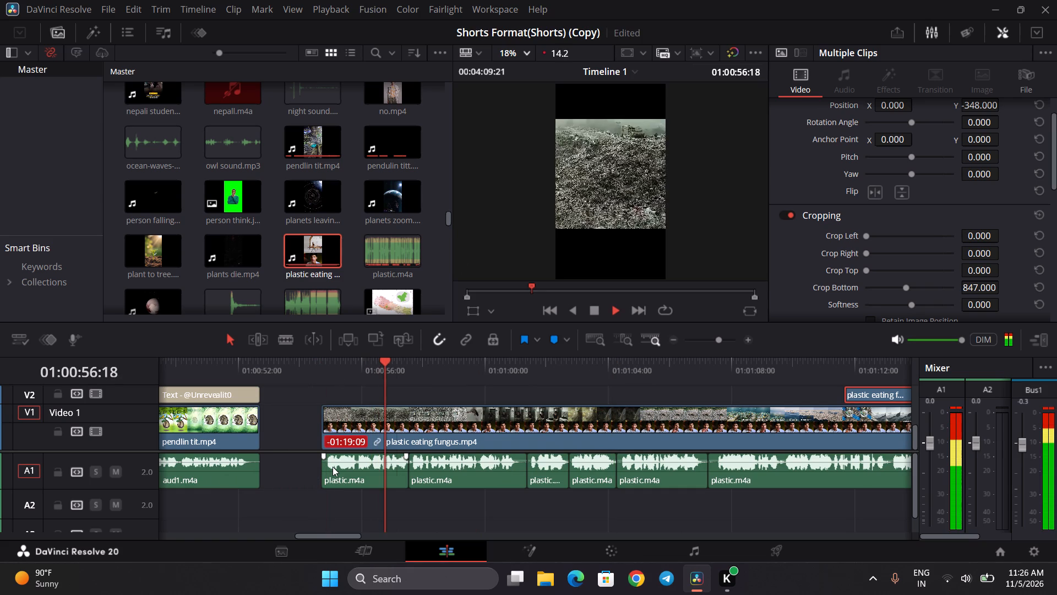
key("space")
key("space")
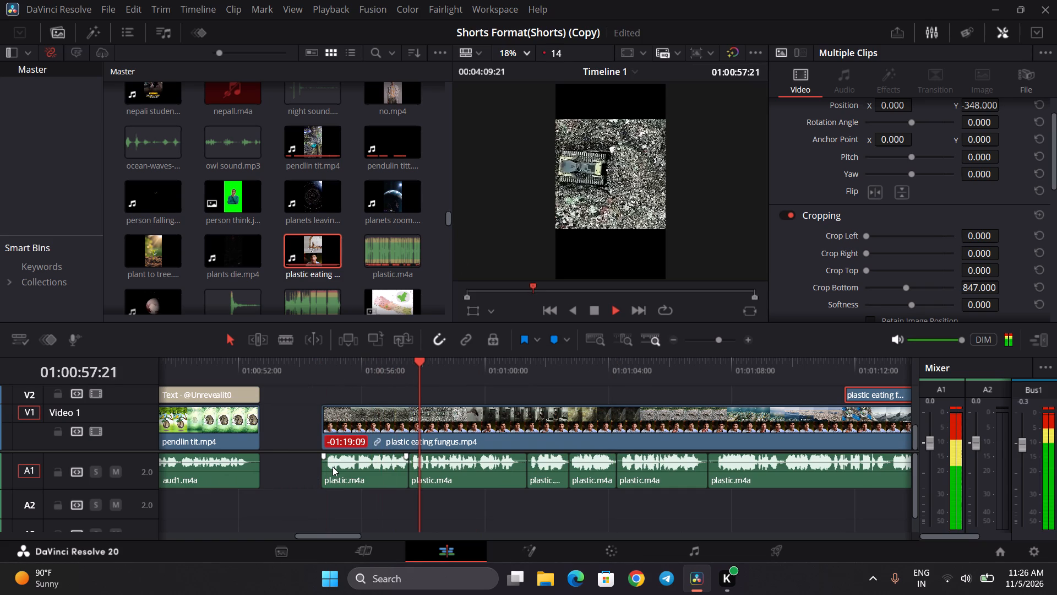
key("space")
key("space")
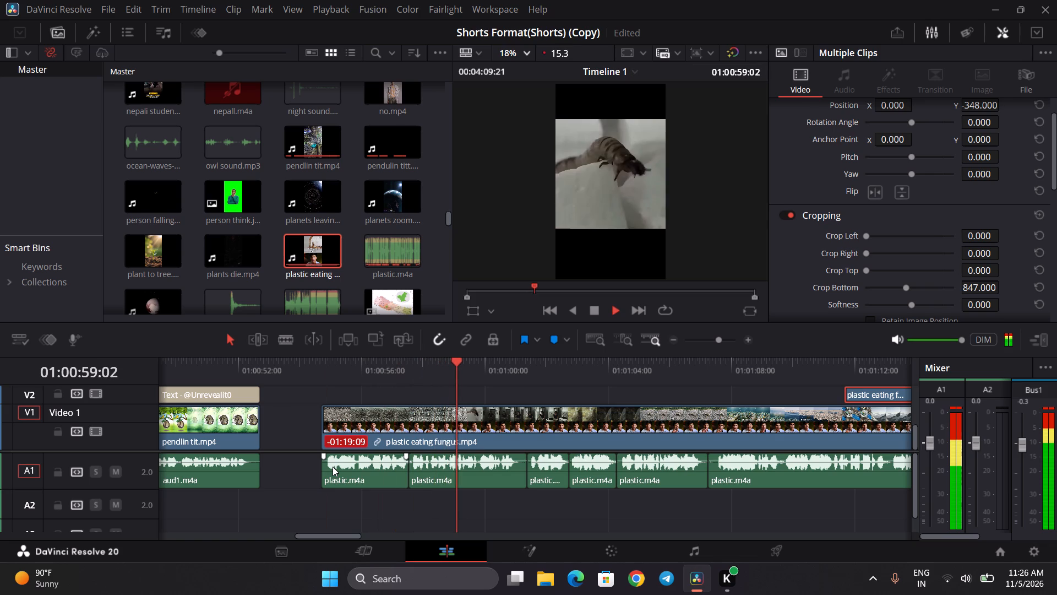
key("space")
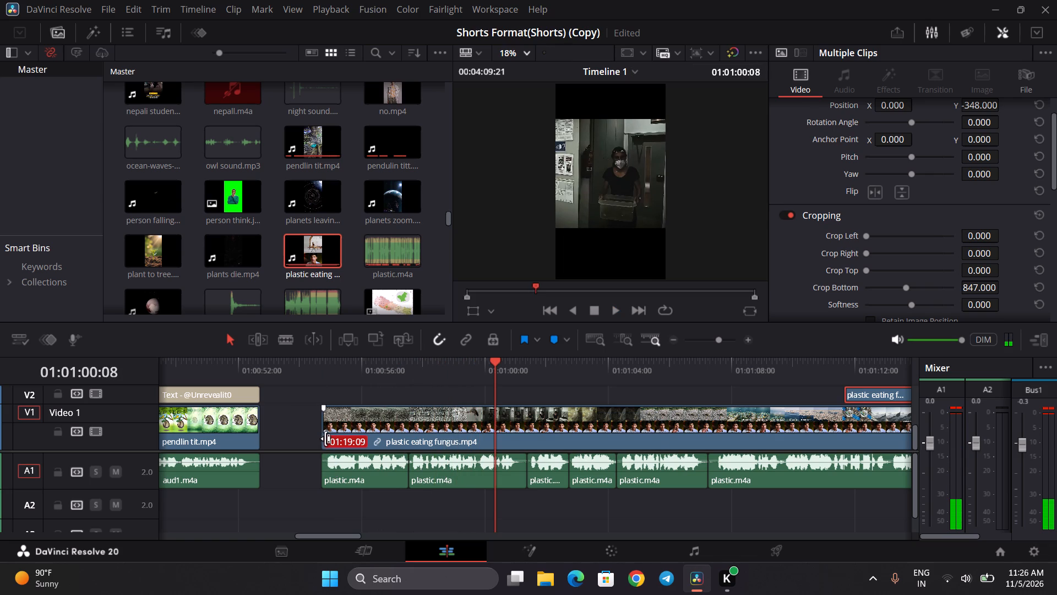
Trim about 10 frames off the start of the V1 plastic eating fungus.mp4 video and realign it with the first plastic.m4a clip.
left_click_drag(326, 439, 339, 440)
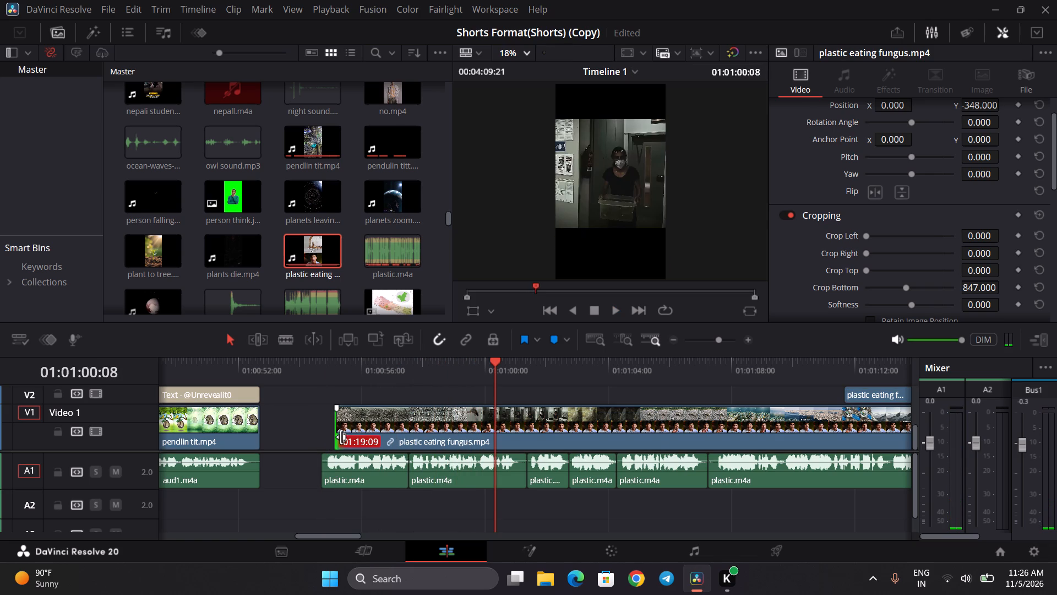
left_click_drag(381, 432, 369, 432)
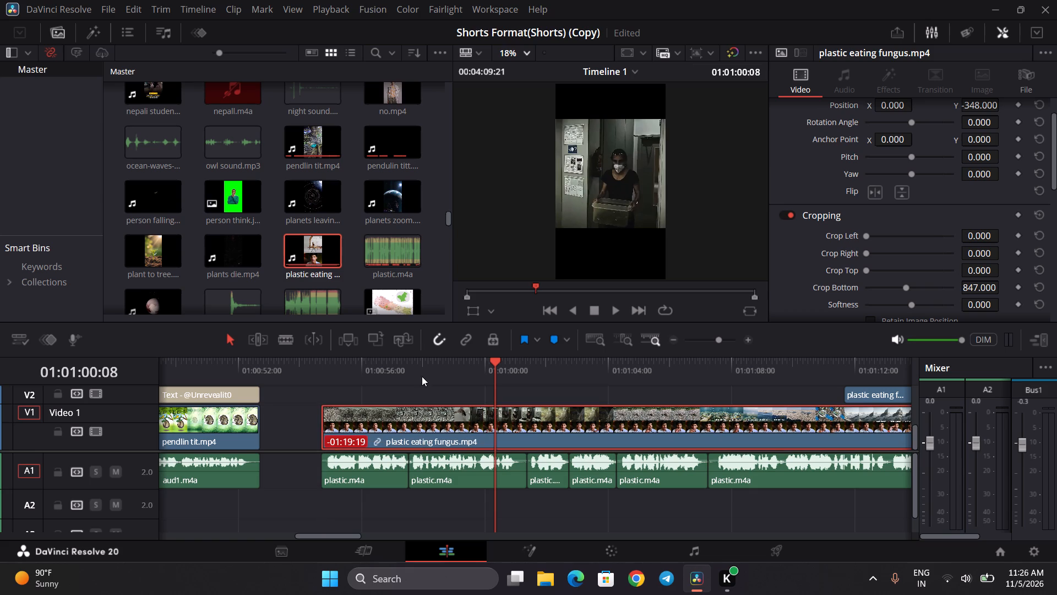
Play from about 01:00:57:15 to 01:01:02:23 in short bursts, replaying the last second, to check the shots against the voice.
left_click(411, 373)
key("space")
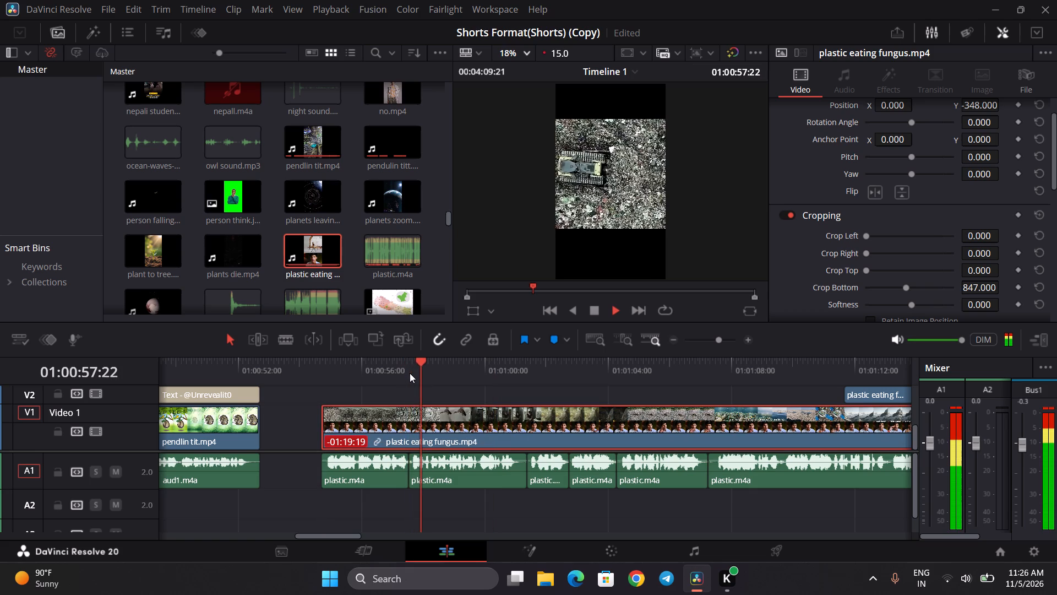
key("space")
key("space")
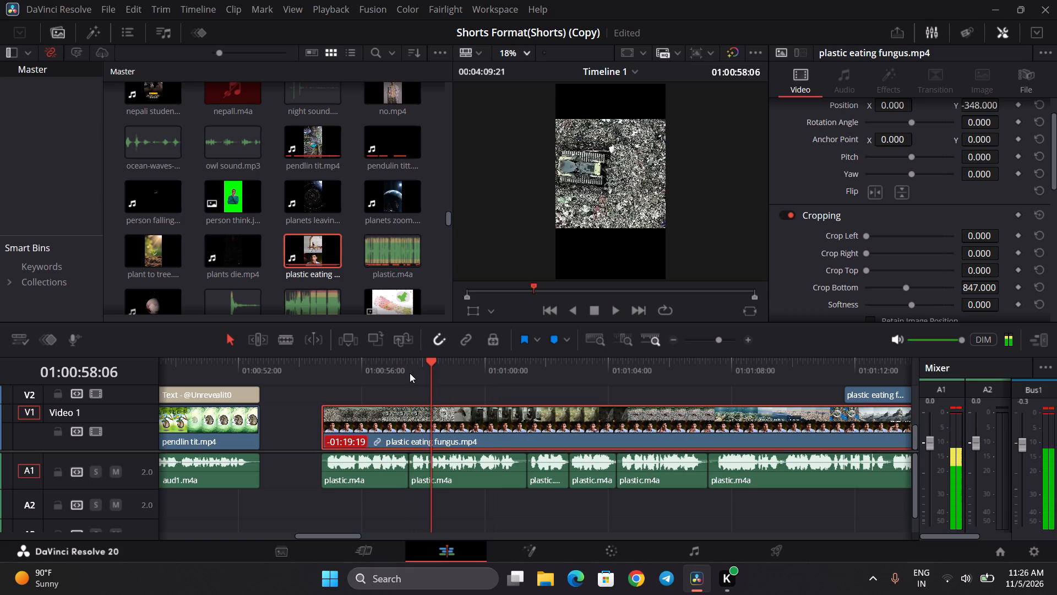
key("space")
key("space")
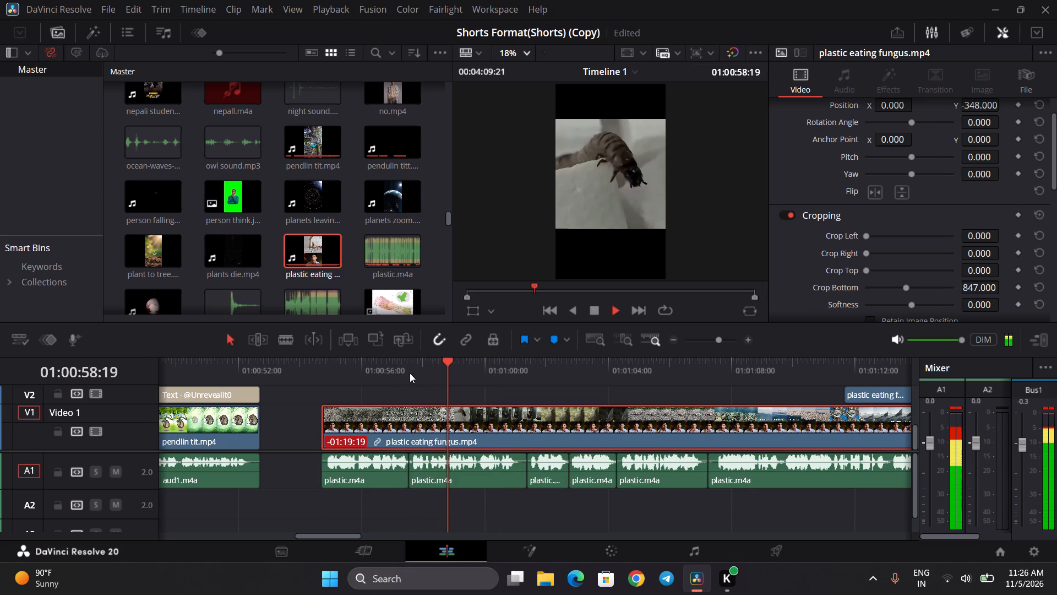
key("space")
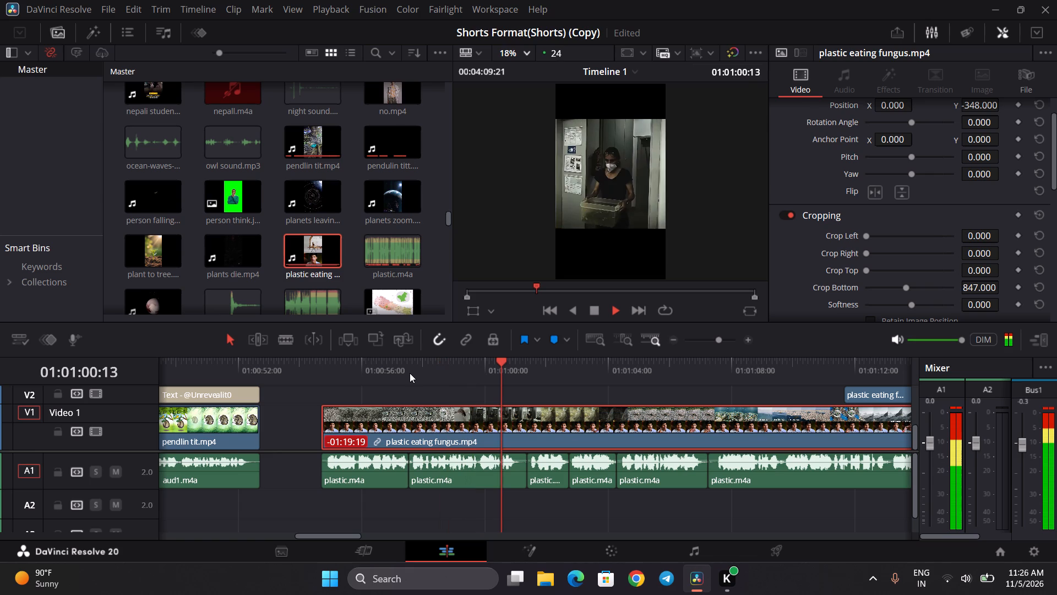
key("space")
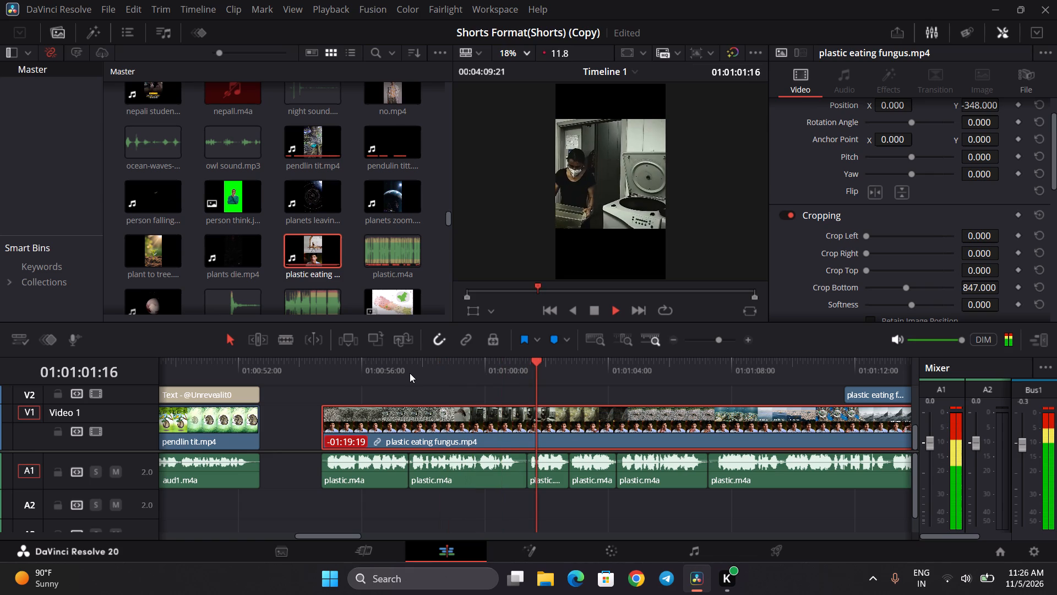
key("space")
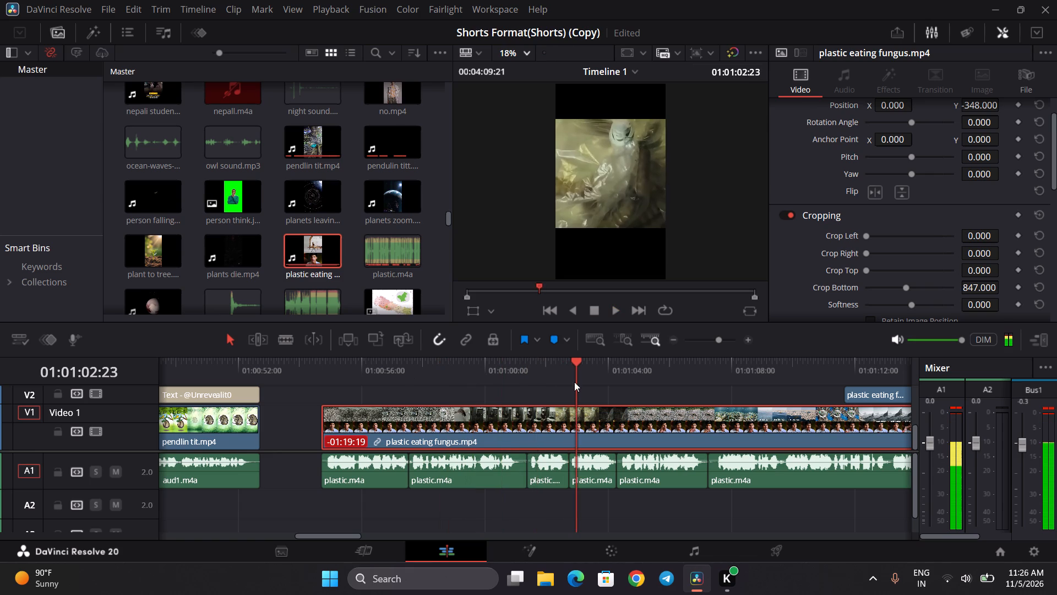
left_click(542, 379)
key("space")
key("space")
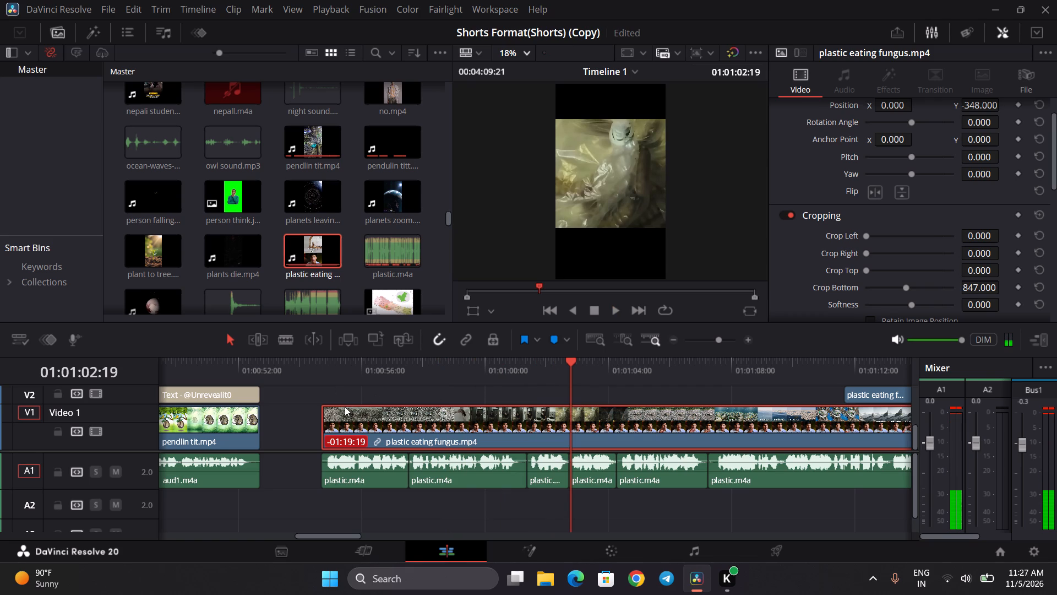
Cut the V1 plastic eating fungus.mp4 video at the start of the fourth plastic.m4a clip, near 01:01:02:18.
left_click(290, 335)
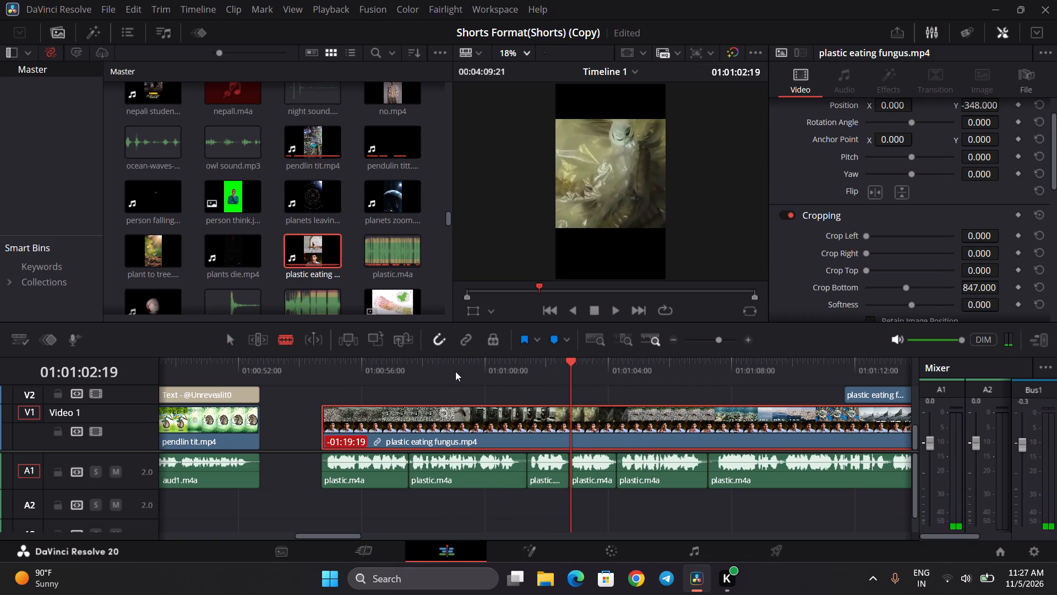
left_click(455, 371)
left_click(569, 439)
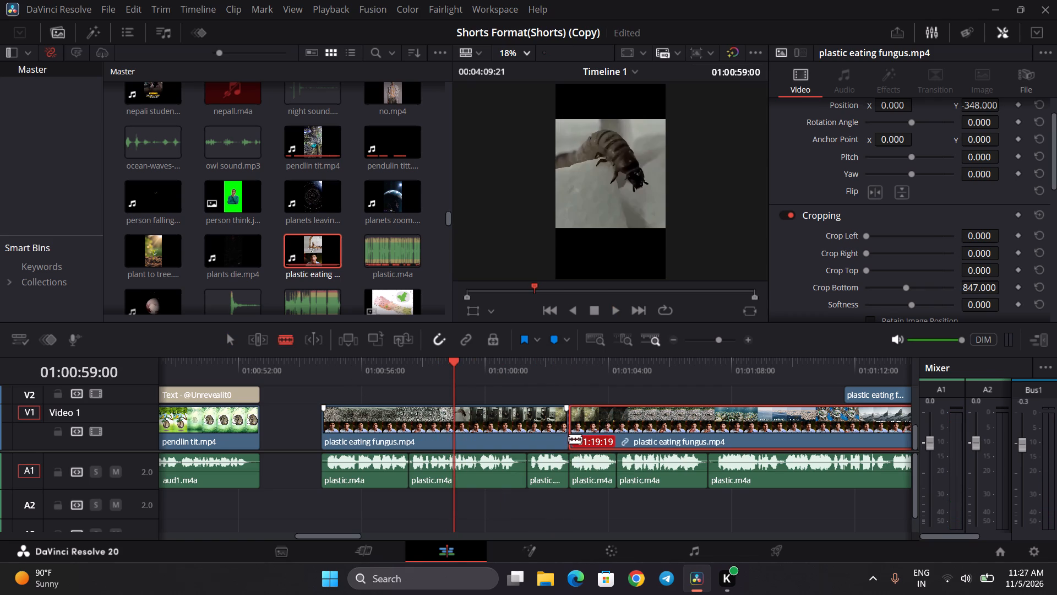
Cut the V1 plastic eating fungus.mp4 video near 01:01:25:01 and 01:01:34 to isolate the shot of larvae on white foam.
left_click(230, 339)
scroll(449, 399, "left", 1)
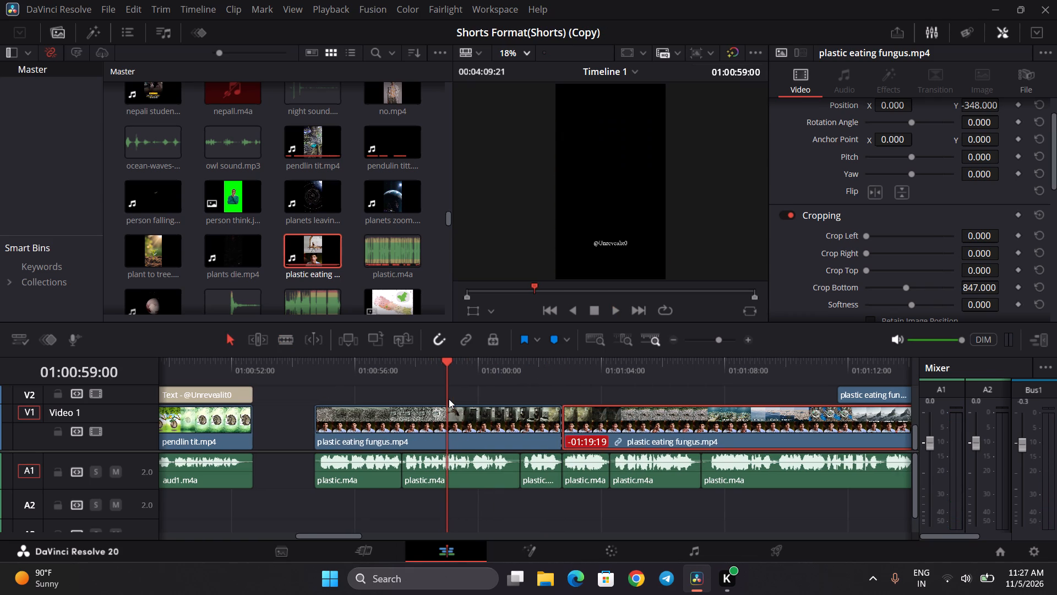
scroll(449, 399, "left", 1)
left_click(293, 341)
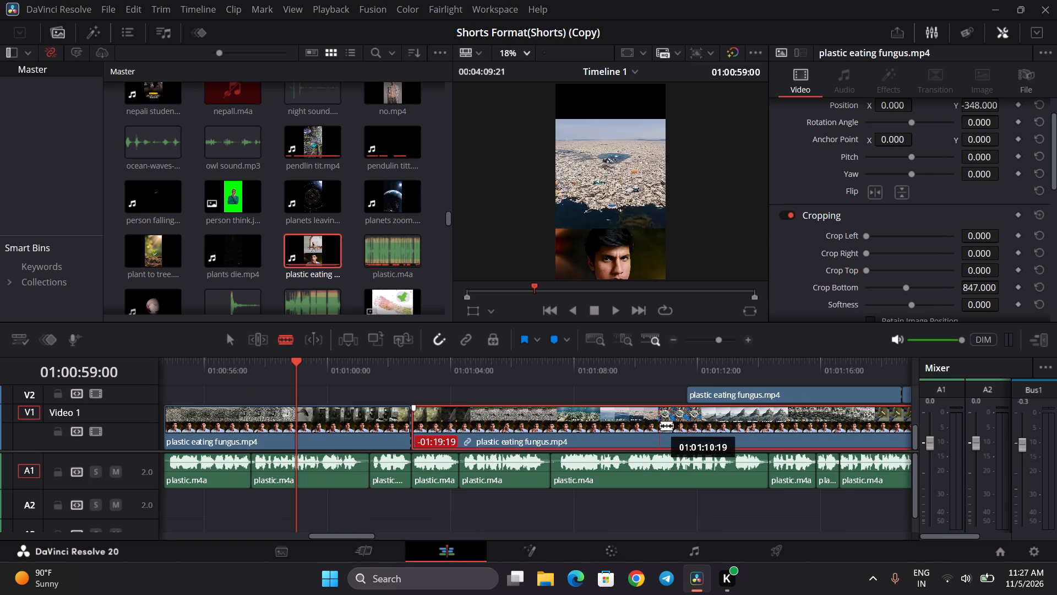
scroll(694, 428, "left", 1)
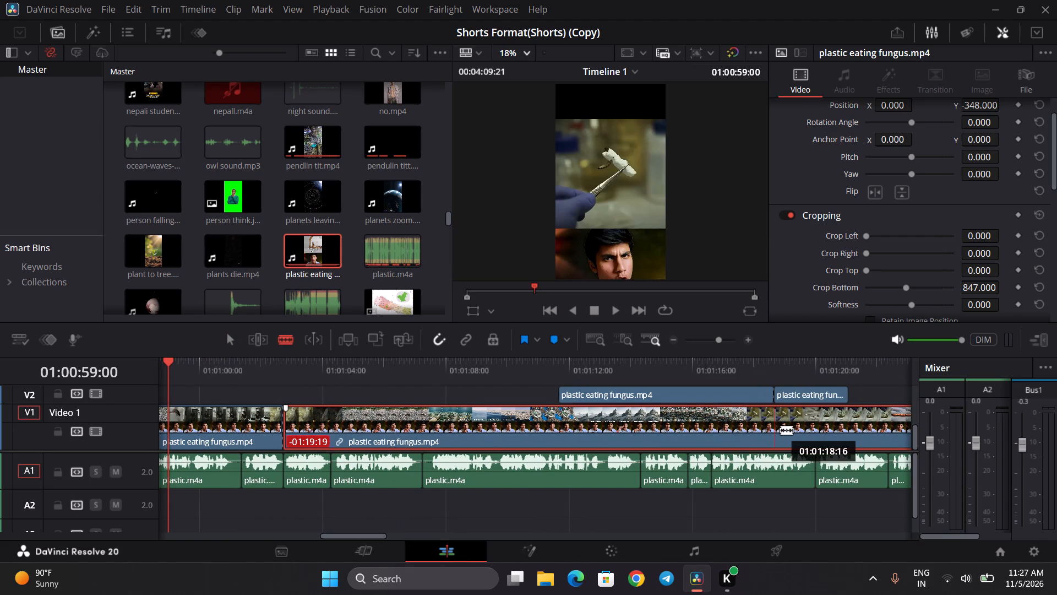
scroll(780, 430, "left", 1)
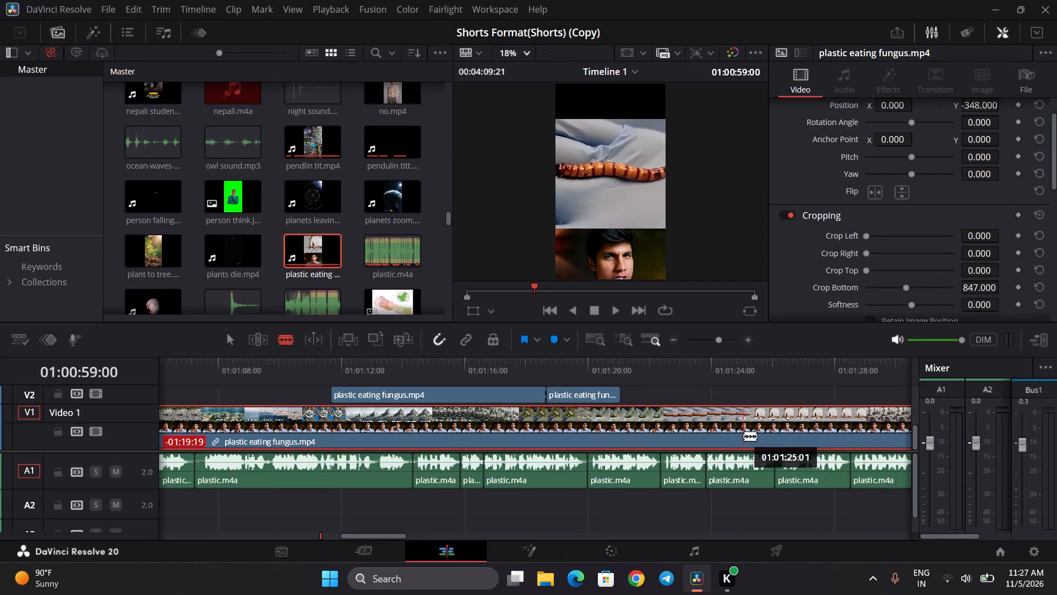
left_click(749, 436)
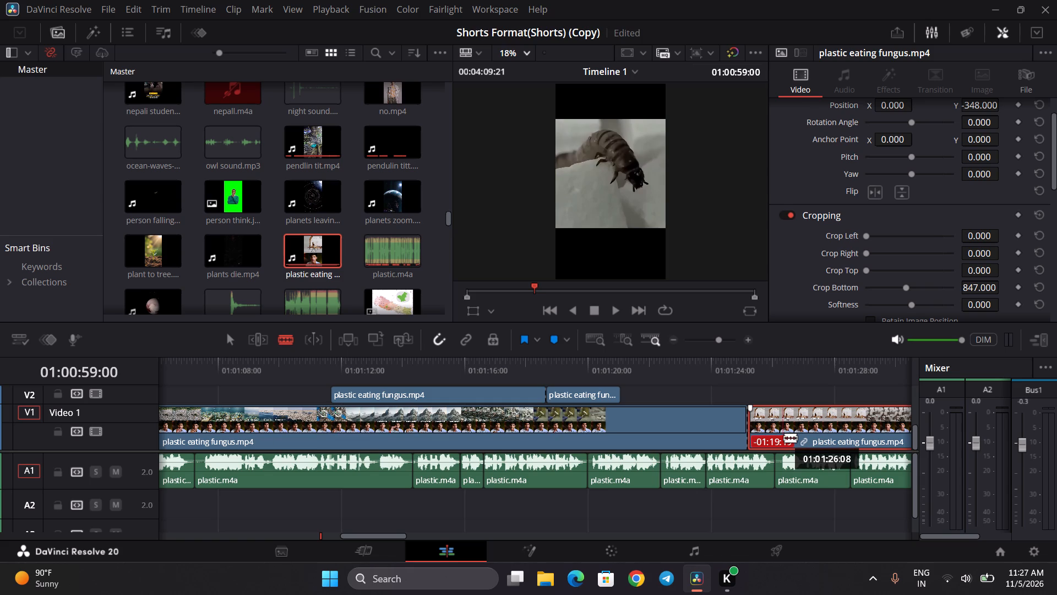
scroll(784, 437, "left", 1)
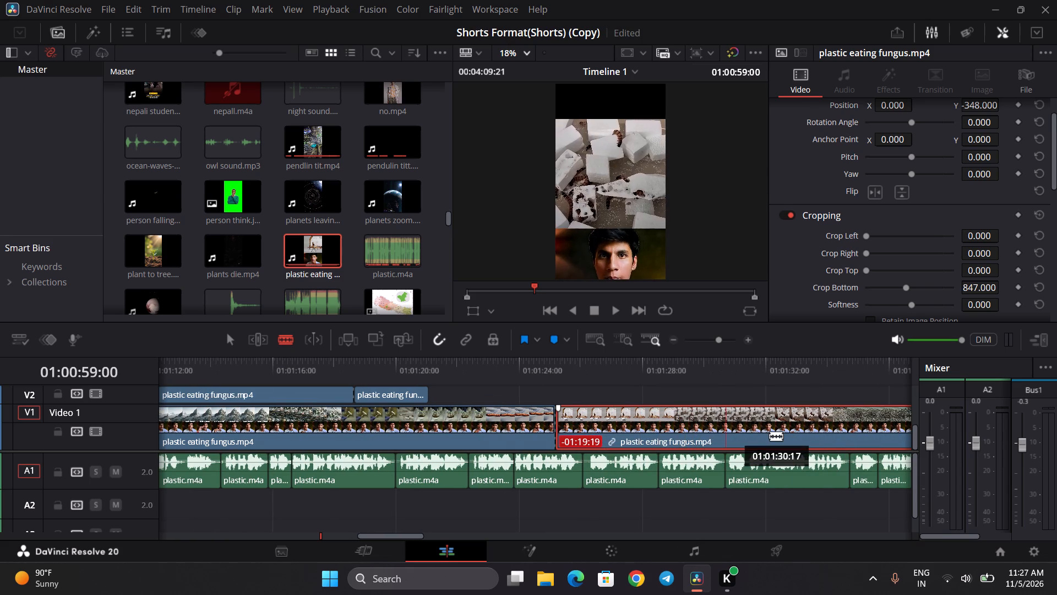
left_click(832, 443)
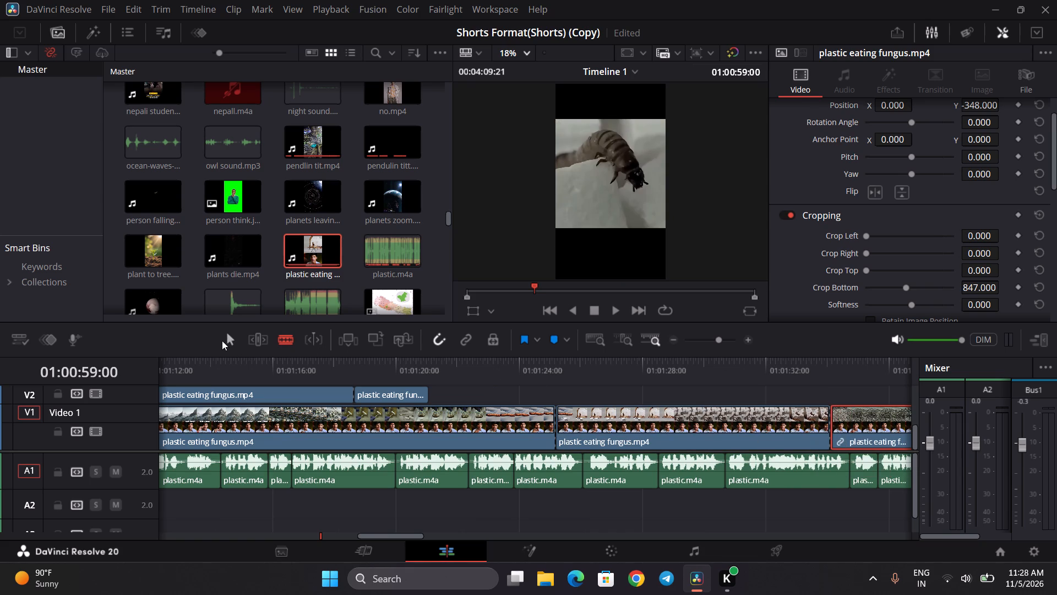
Move both V2 plastic eating fungus.mp4 clips together onto V1, beyond the end of the main video, starting near 01:02:56.
left_click(222, 340)
scroll(449, 386, "right", 1)
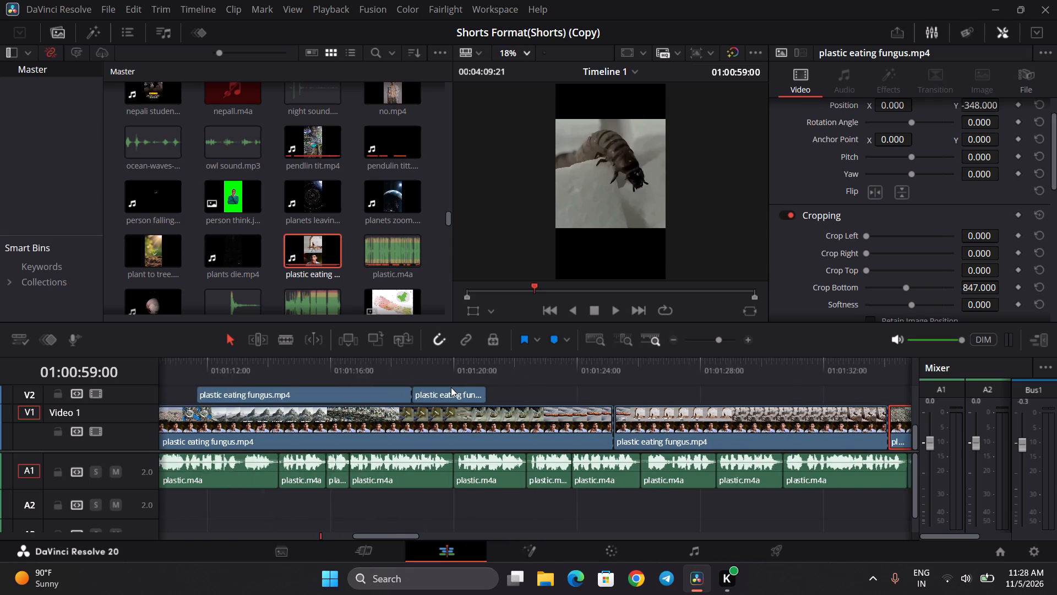
scroll(451, 387, "right", 2)
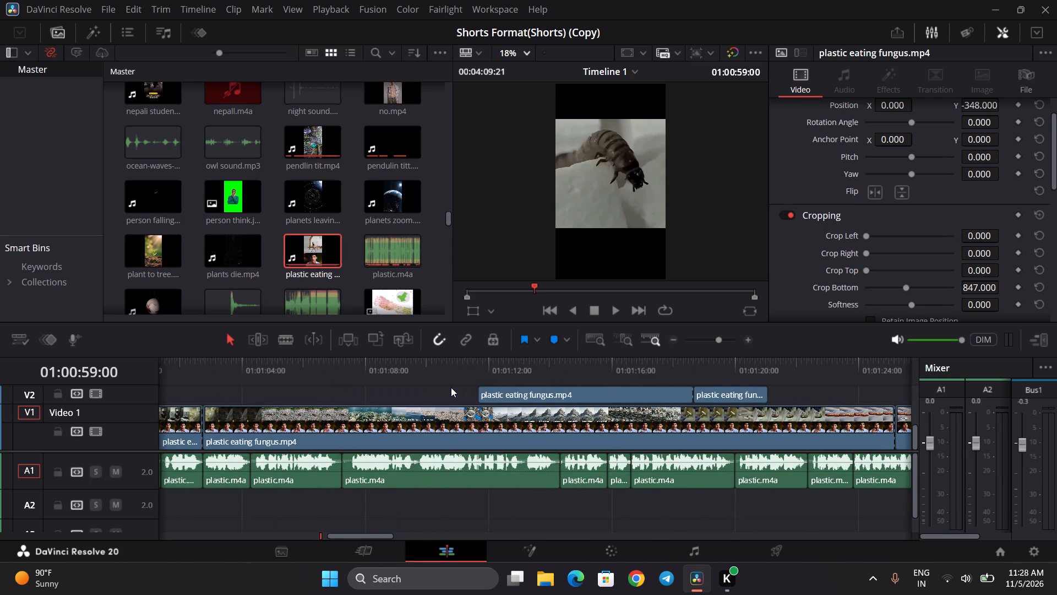
scroll(451, 387, "right", 1)
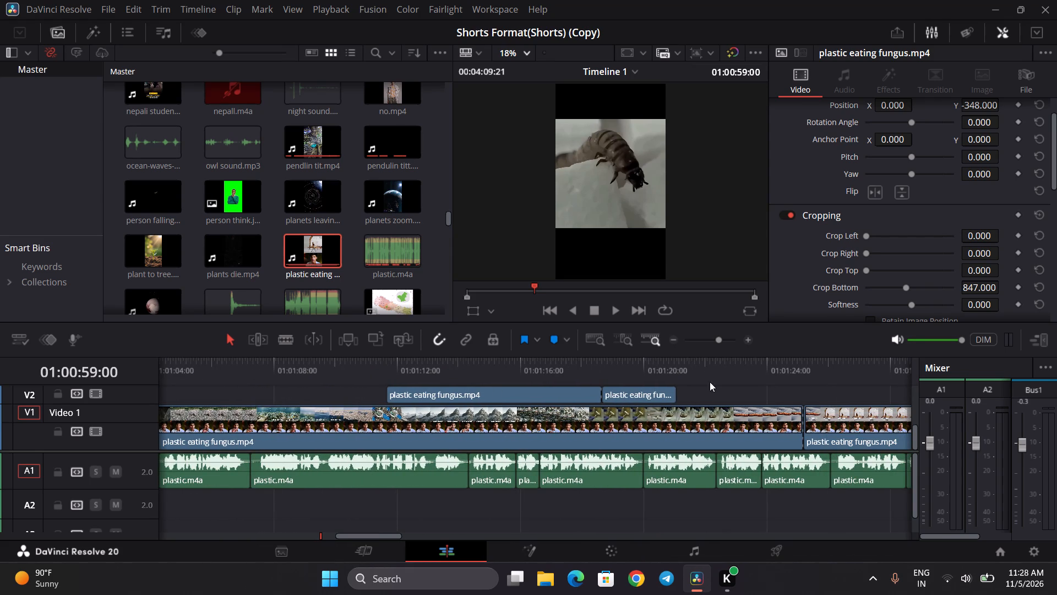
left_click_drag(700, 396, 557, 388)
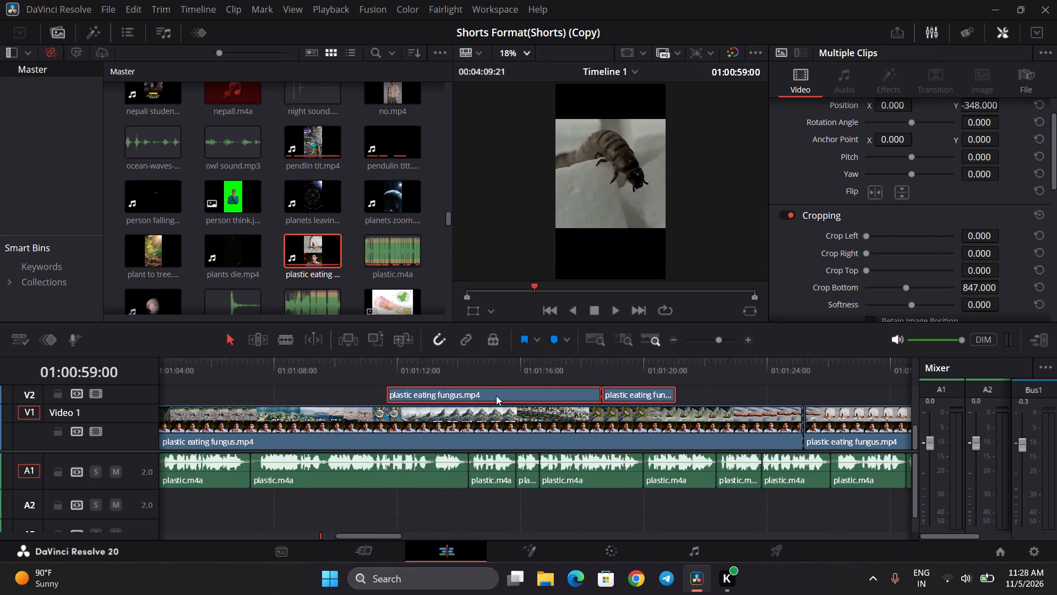
left_click_drag(496, 396, 867, 427)
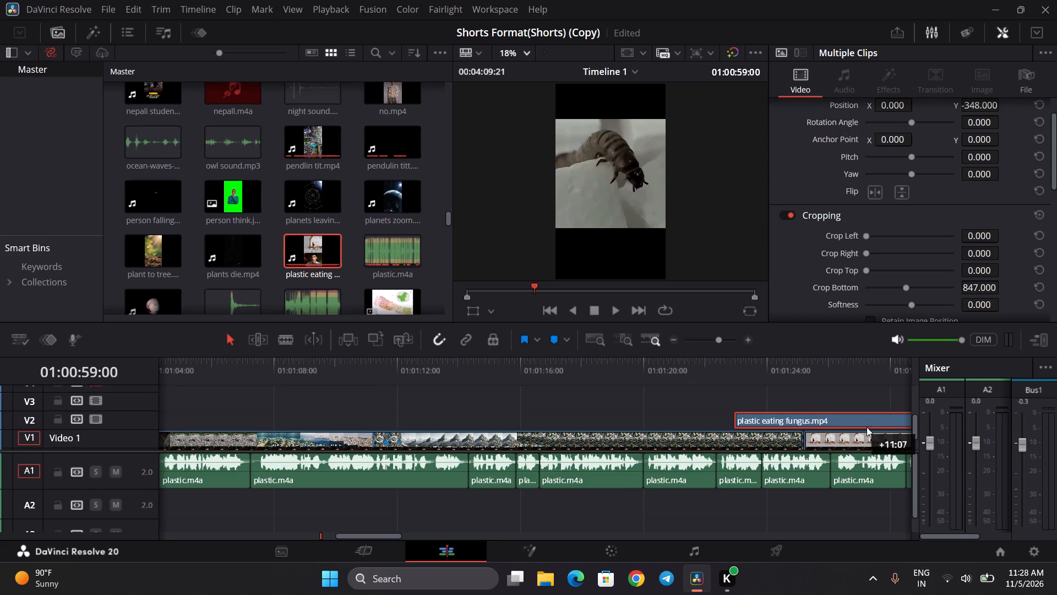
left_click_drag(867, 427, 942, 422)
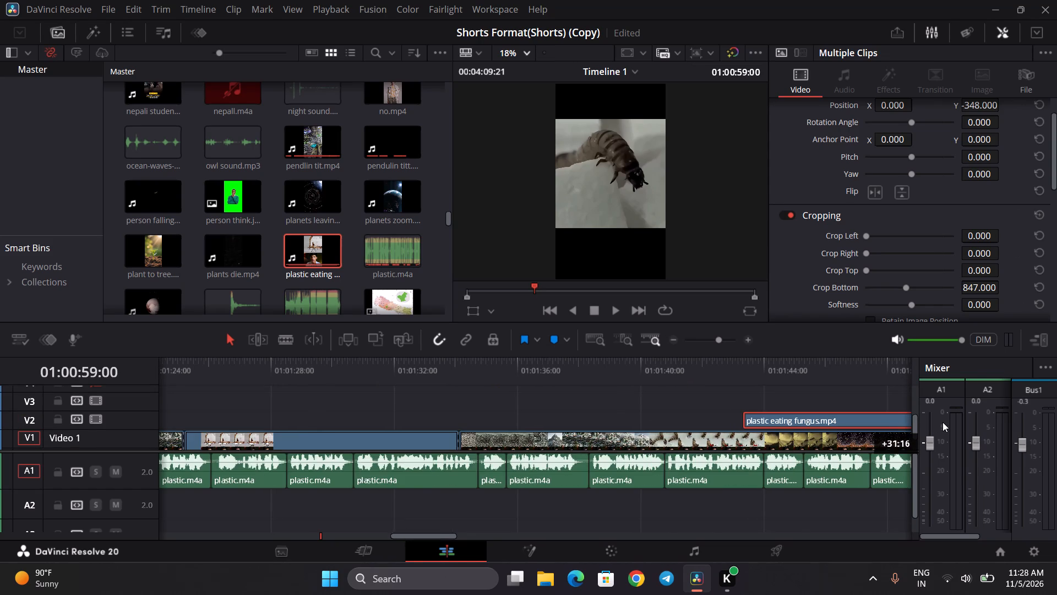
left_click_drag(942, 422, 982, 430)
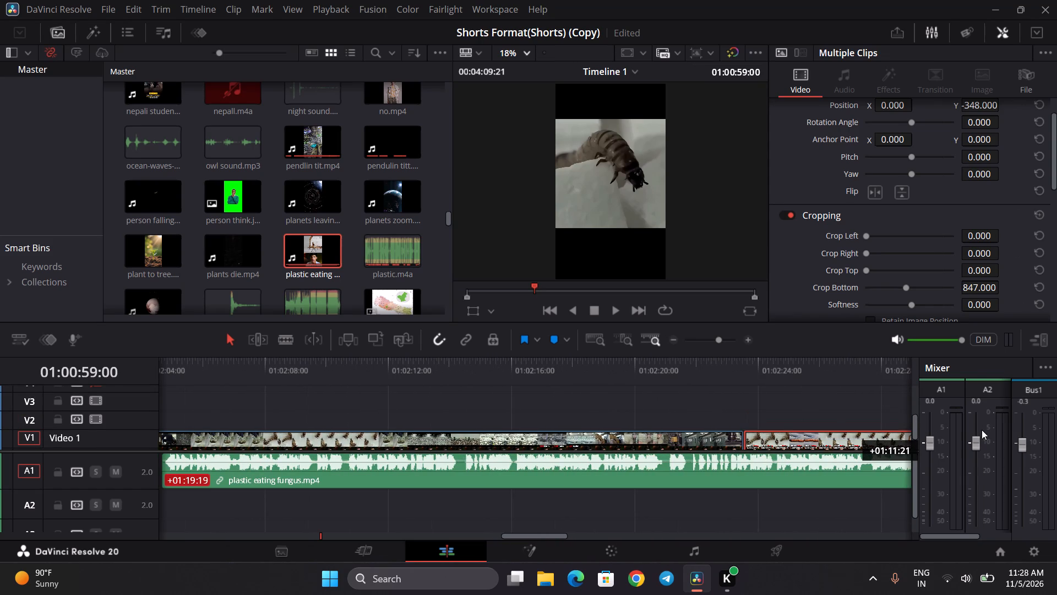
left_click_drag(982, 430, 650, 439)
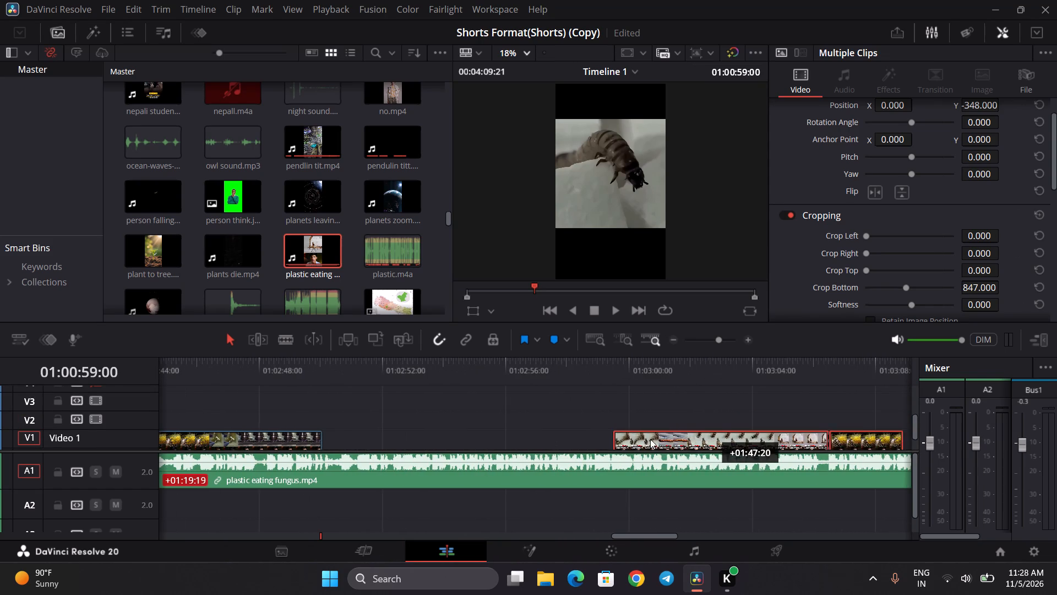
left_click_drag(650, 439, 634, 440)
Delete the plastic eating fungus.mp4 audio clip from A1, after the last plastic.m4a clip.
scroll(552, 416, "down", 3)
scroll(428, 450, "right", 1)
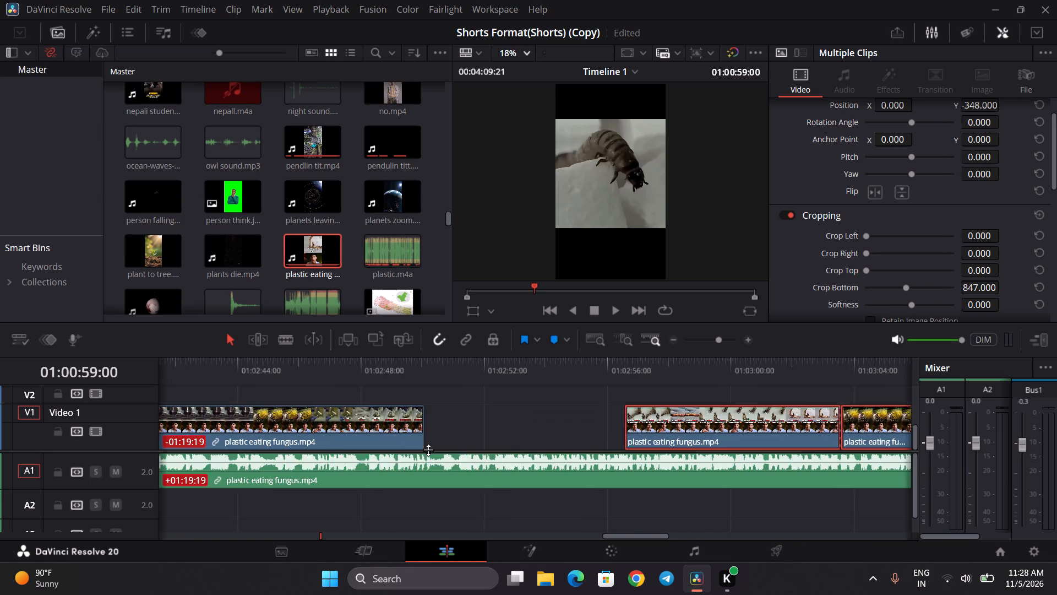
scroll(428, 450, "right", 4)
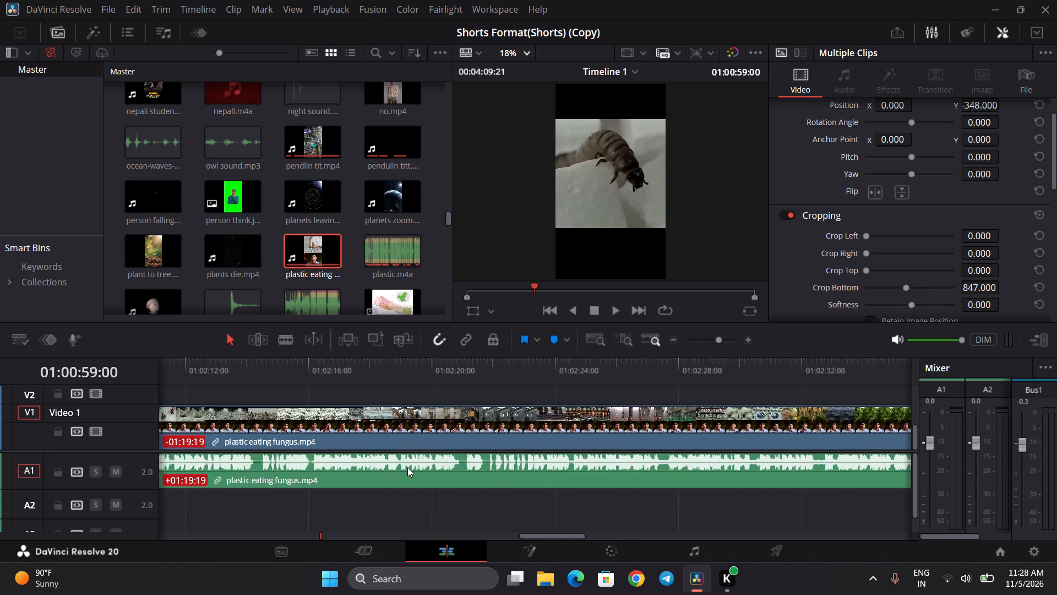
scroll(407, 467, "right", 2)
left_click(415, 477)
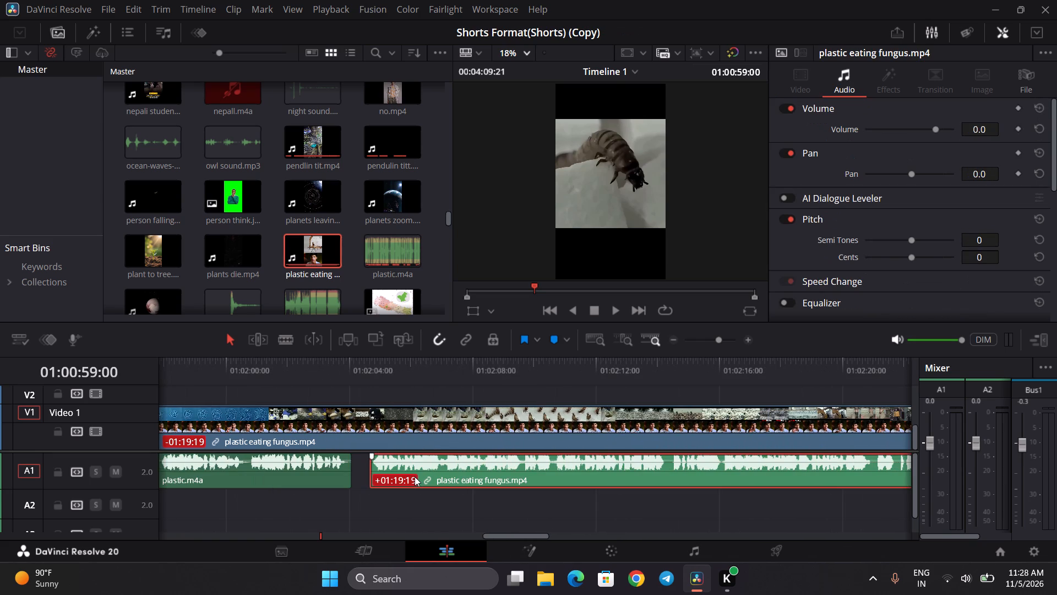
key("BackSpace")
Move the V1 video segment between the 01:01:02:18 and 01:01:25:01 cuts up to V2, starting near 01:01:08:20.
scroll(420, 465, "right", 11)
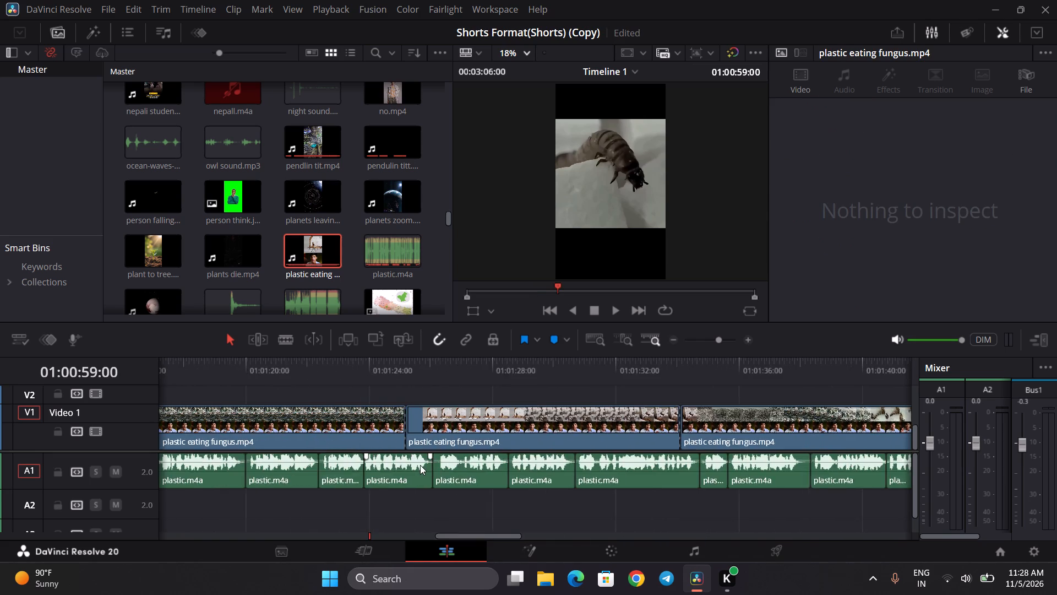
scroll(420, 465, "right", 1)
scroll(420, 465, "left", 2)
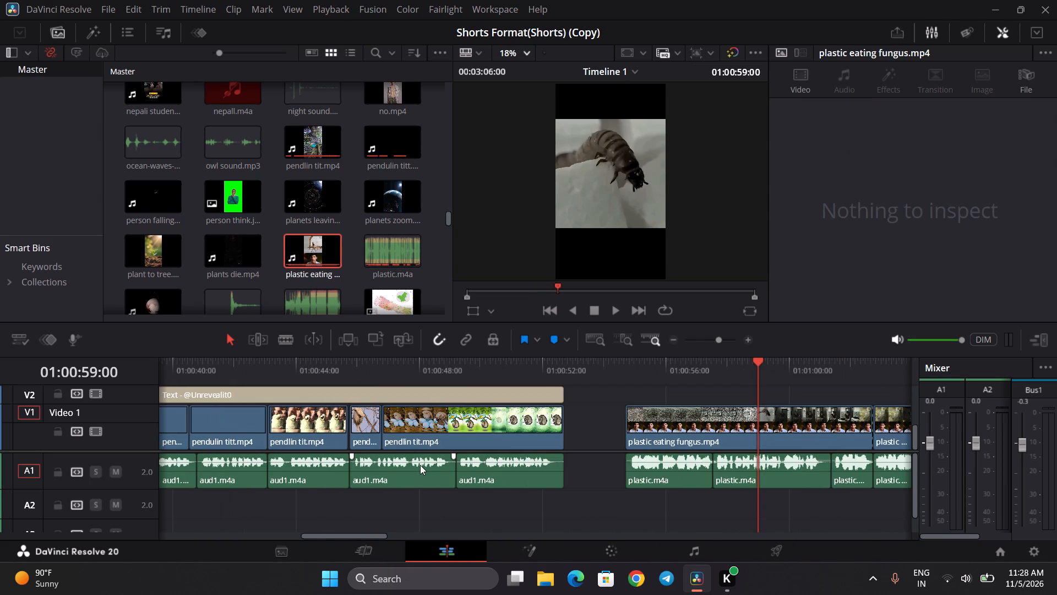
scroll(420, 465, "left", 1)
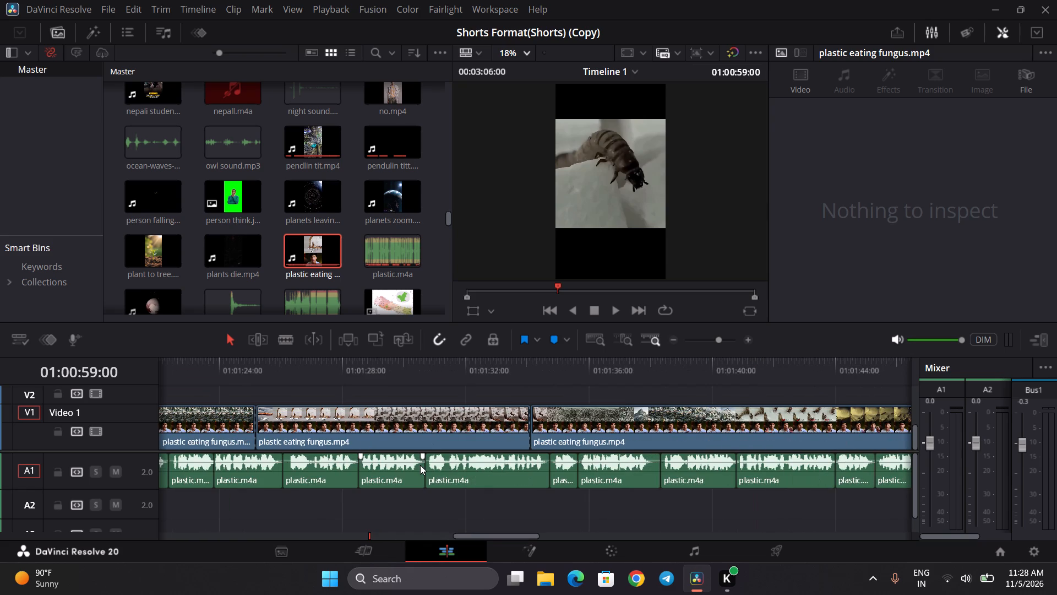
scroll(420, 465, "right", 1)
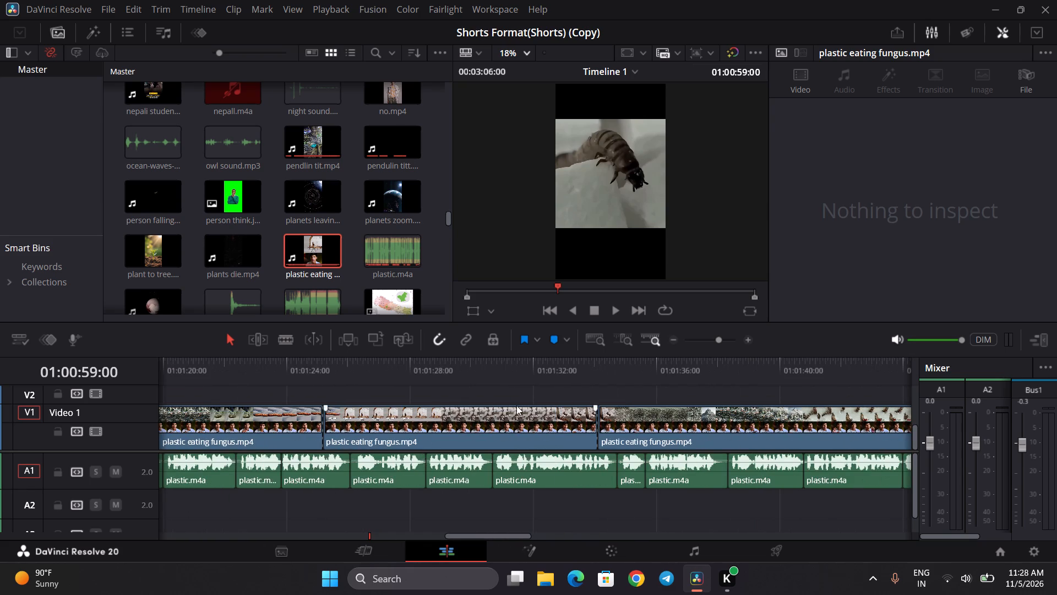
scroll(449, 418, "right", 1)
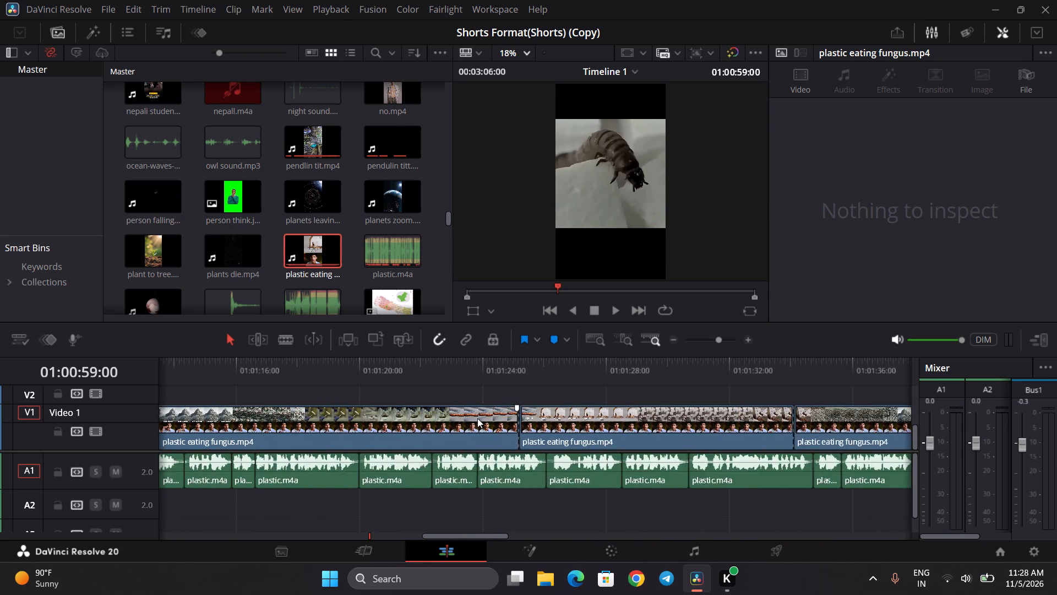
scroll(477, 418, "right", 1)
scroll(536, 411, "right", 1)
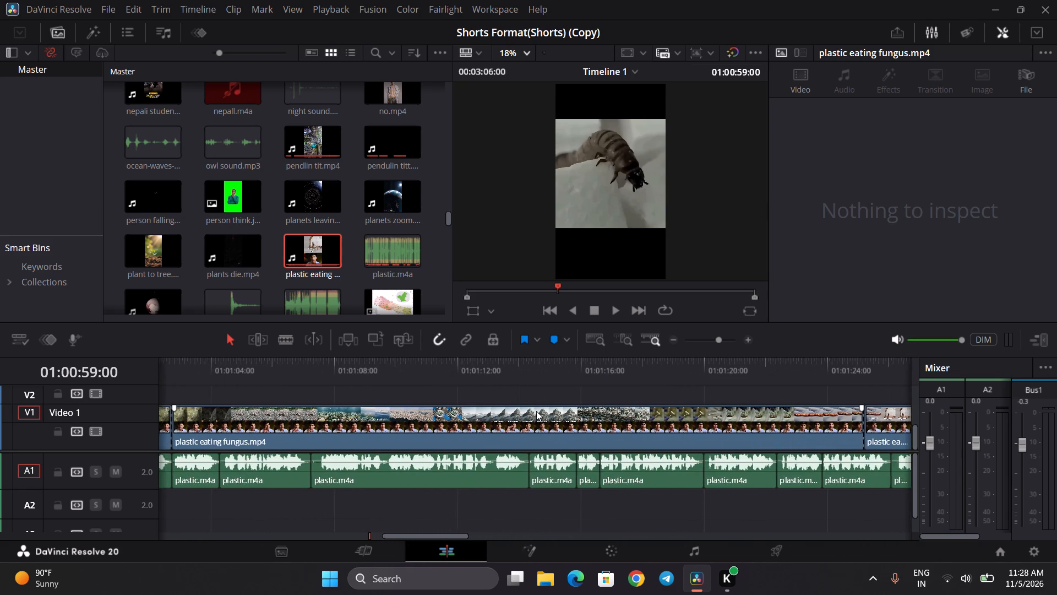
scroll(536, 411, "right", 1)
left_click_drag(455, 423, 460, 403)
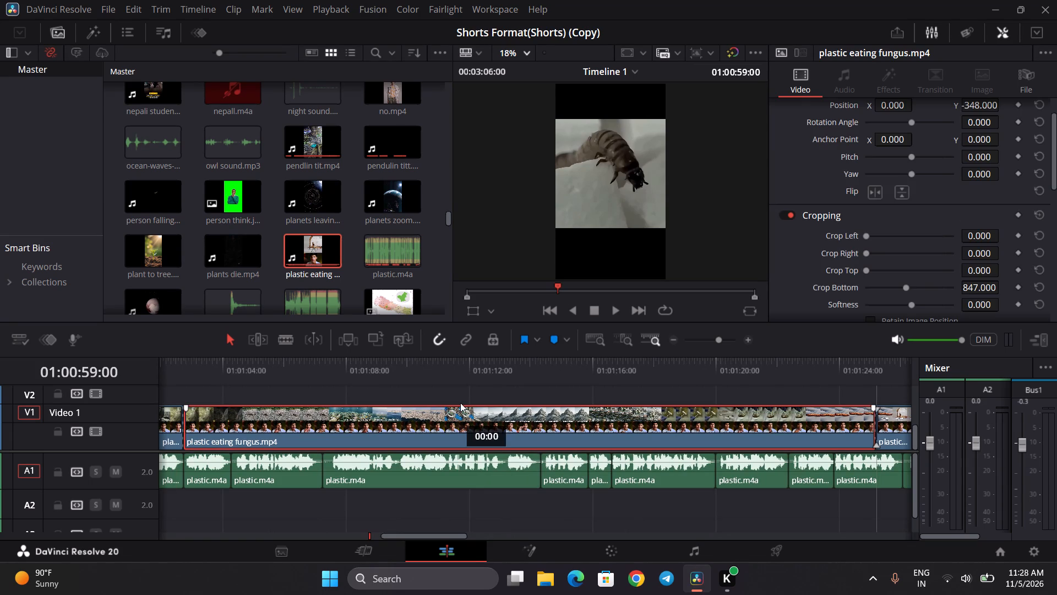
left_click_drag(460, 403, 643, 415)
scroll(641, 409, "down", 2)
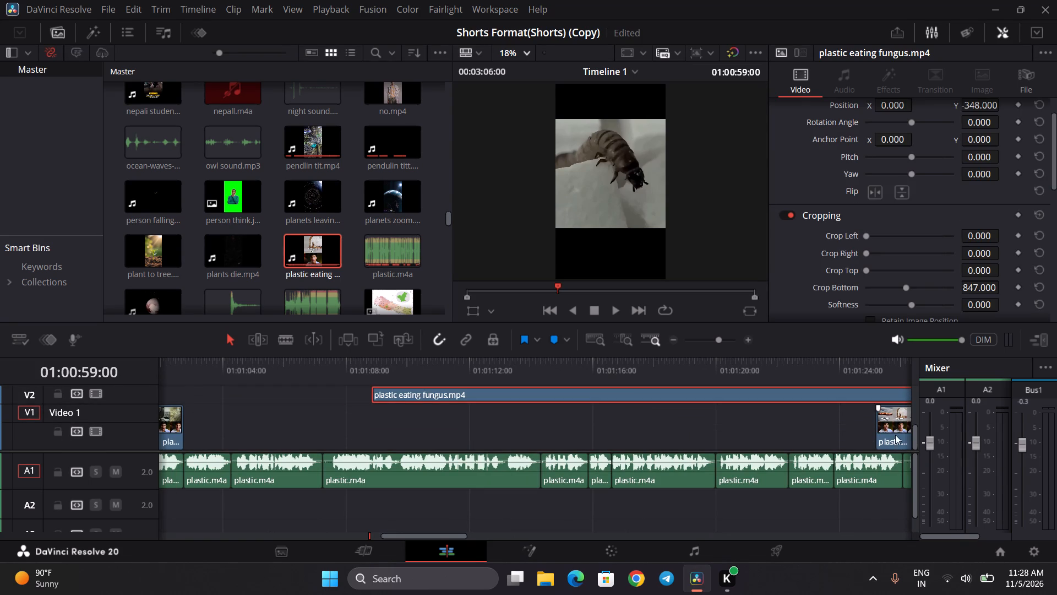
Move the isolated larvae-on-foam shot on V1 to directly after the first plastic eating fungus.mp4 segment, near 01:01:02:18.
left_click_drag(897, 435, 243, 427)
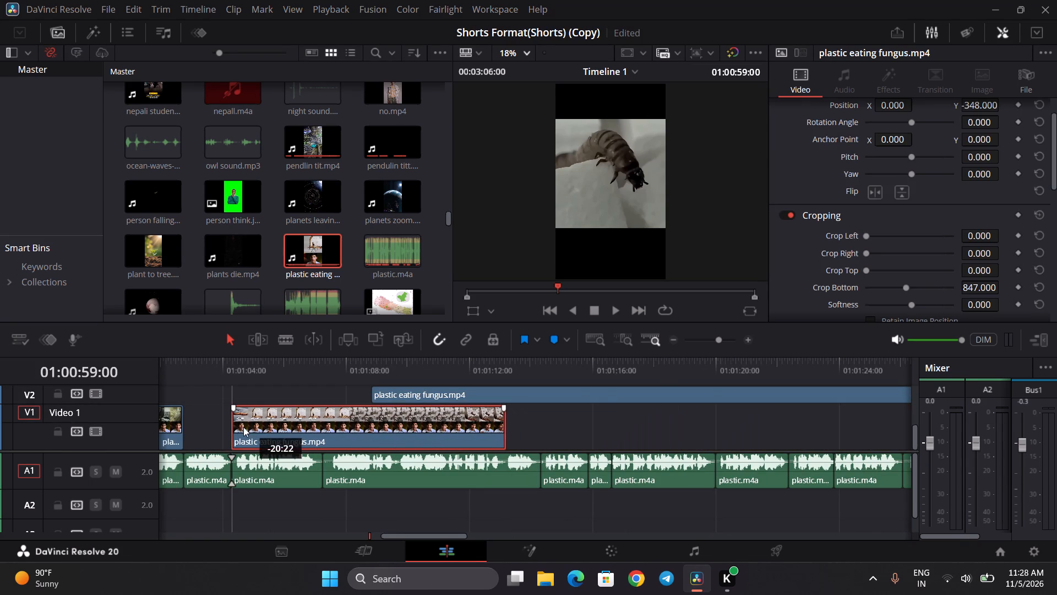
left_click_drag(243, 427, 243, 427)
scroll(250, 423, "right", 1)
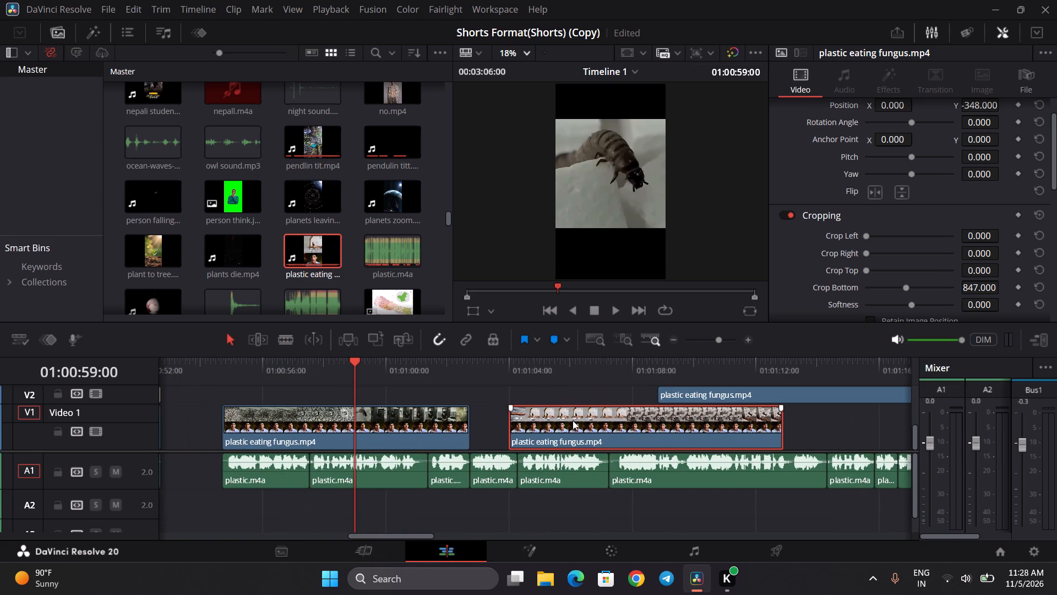
left_click_drag(583, 425, 548, 429)
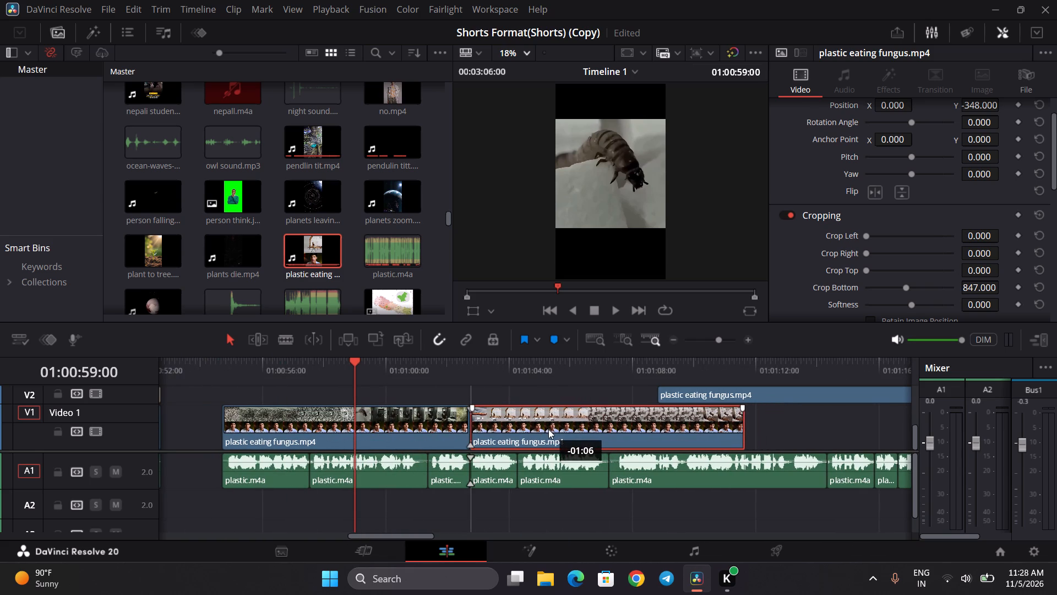
Shift the long V2 plastic eating fungus.mp4 segment about 3.5 seconds later, starting near 01:01:12.
scroll(585, 429, "left", 4)
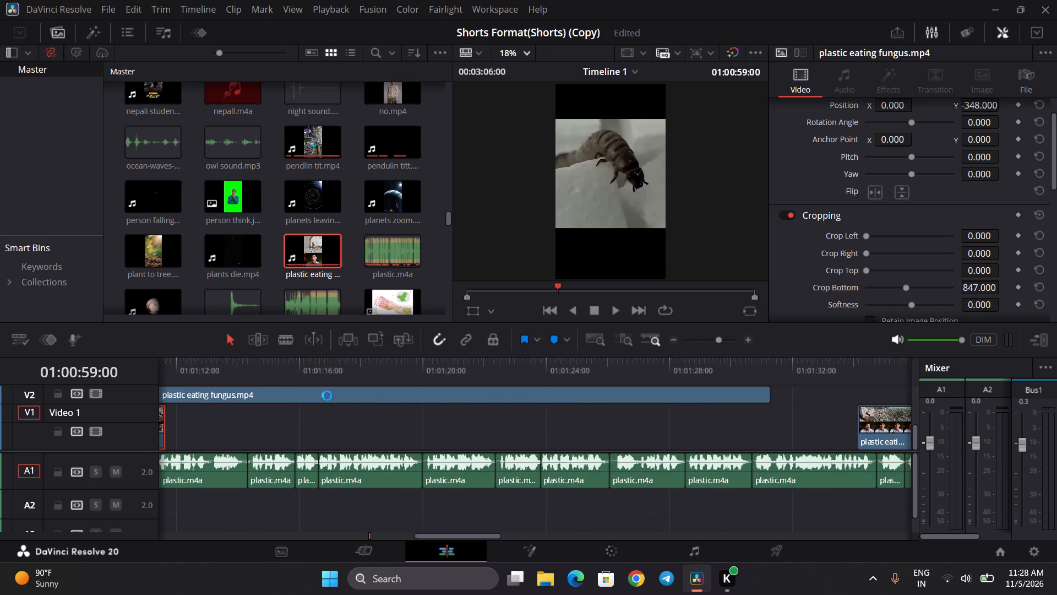
left_click_drag(326, 395, 437, 393)
Play back the edit from 01:00:54:17 to about 01:01:04:12, checking the V1 shots against the plastic.m4a voice clips.
scroll(319, 419, "right", 1)
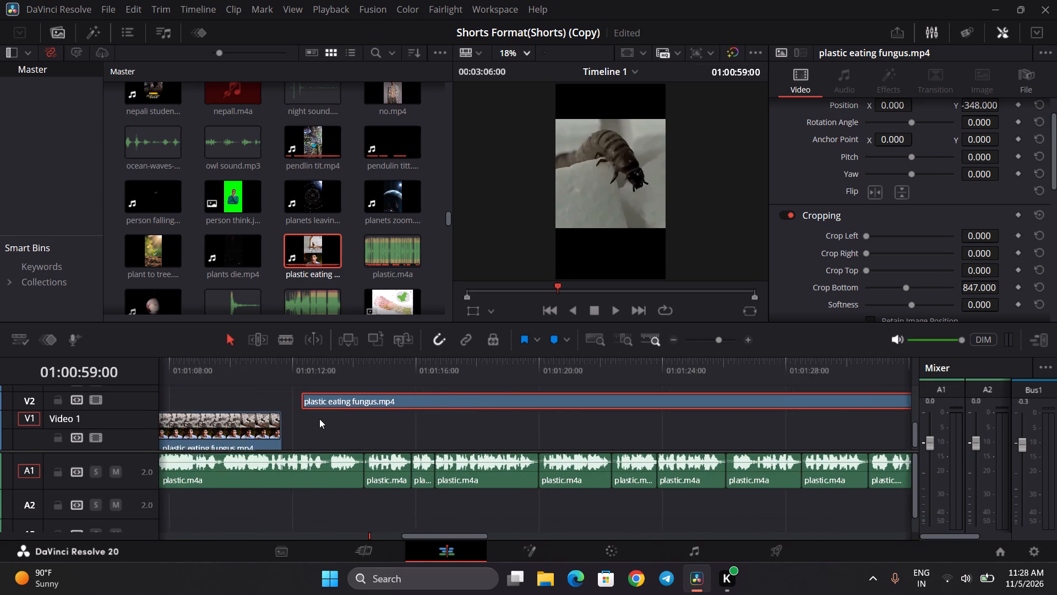
scroll(319, 419, "right", 3)
scroll(363, 421, "left", 1)
scroll(420, 439, "down", 1)
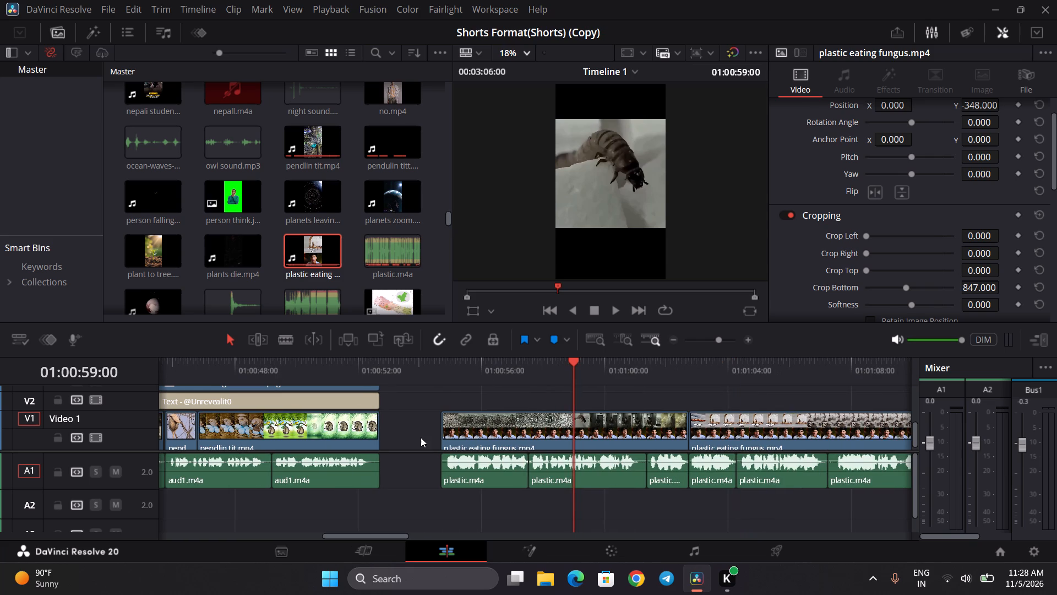
left_click(442, 378)
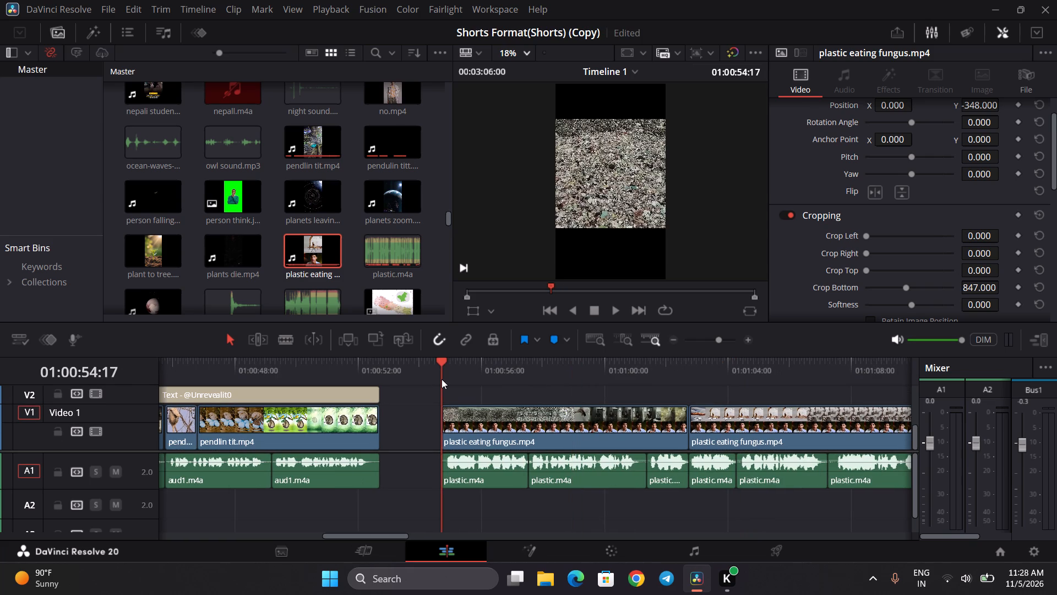
key("space")
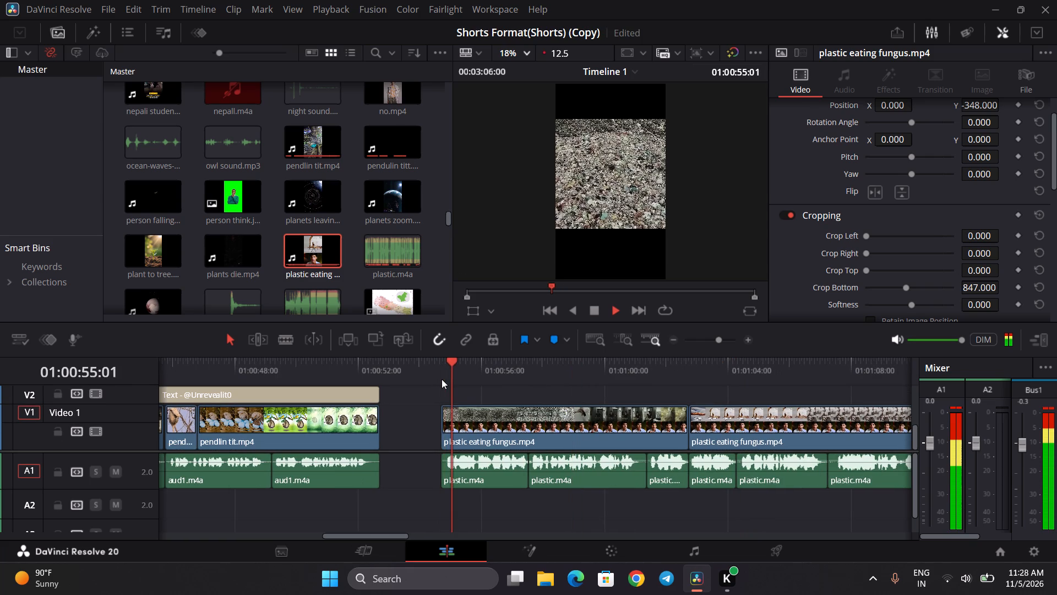
key("space")
key("space")
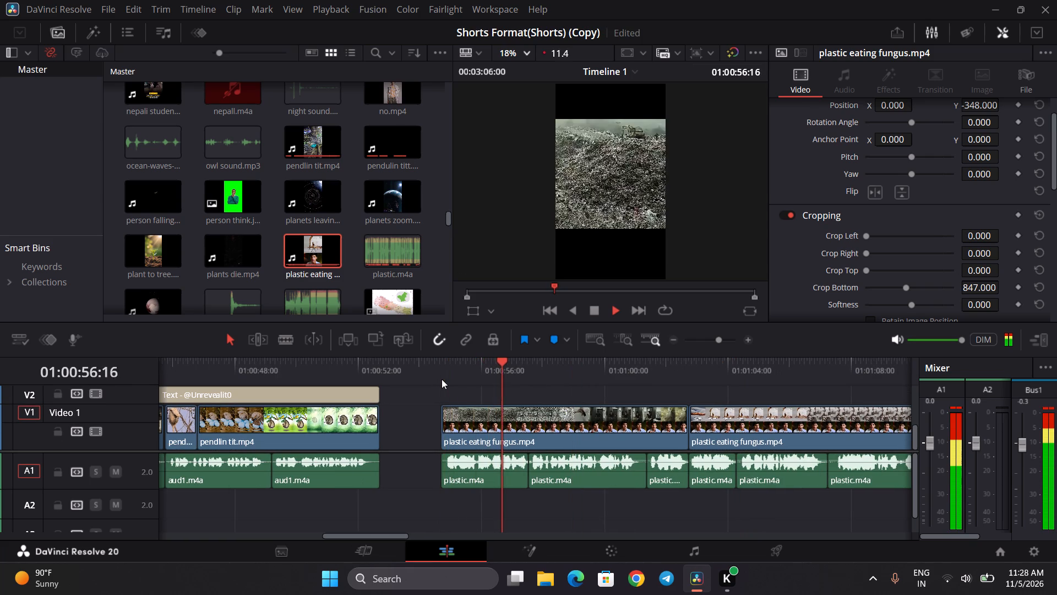
key("space")
key("space")
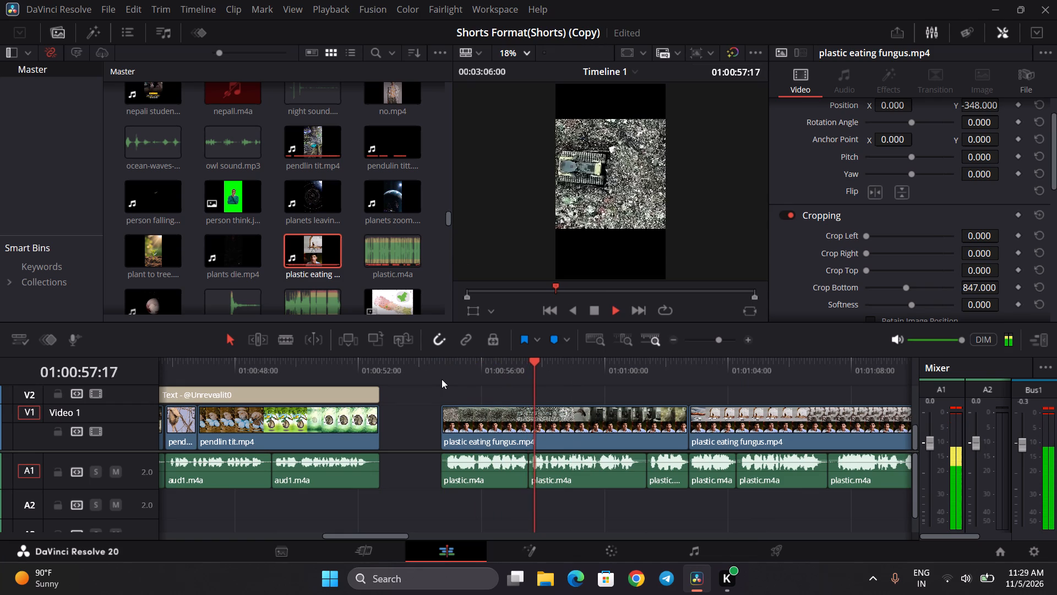
key("space")
key("space")
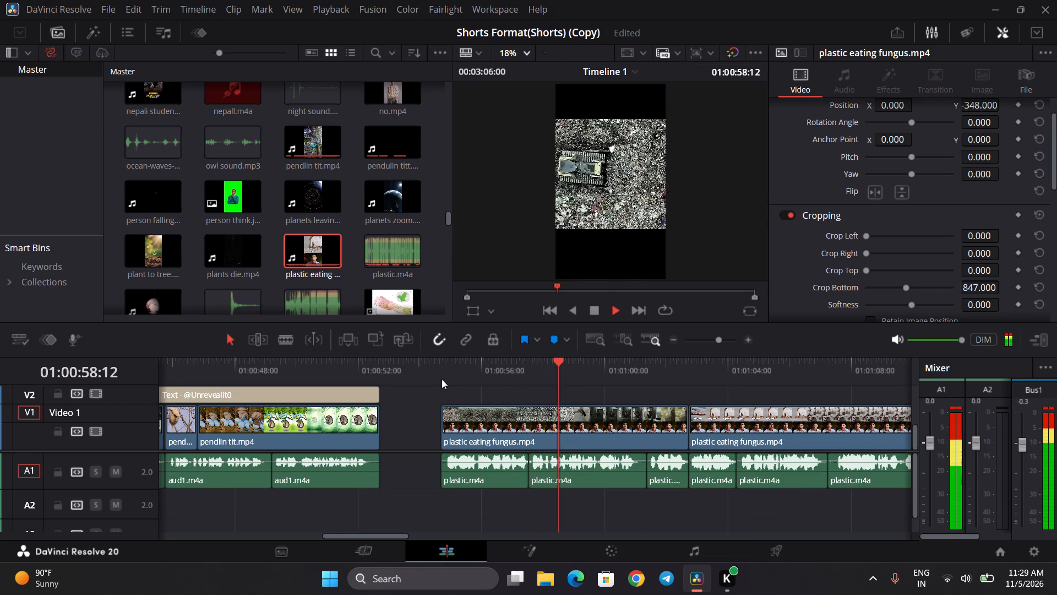
key("space")
key("space")
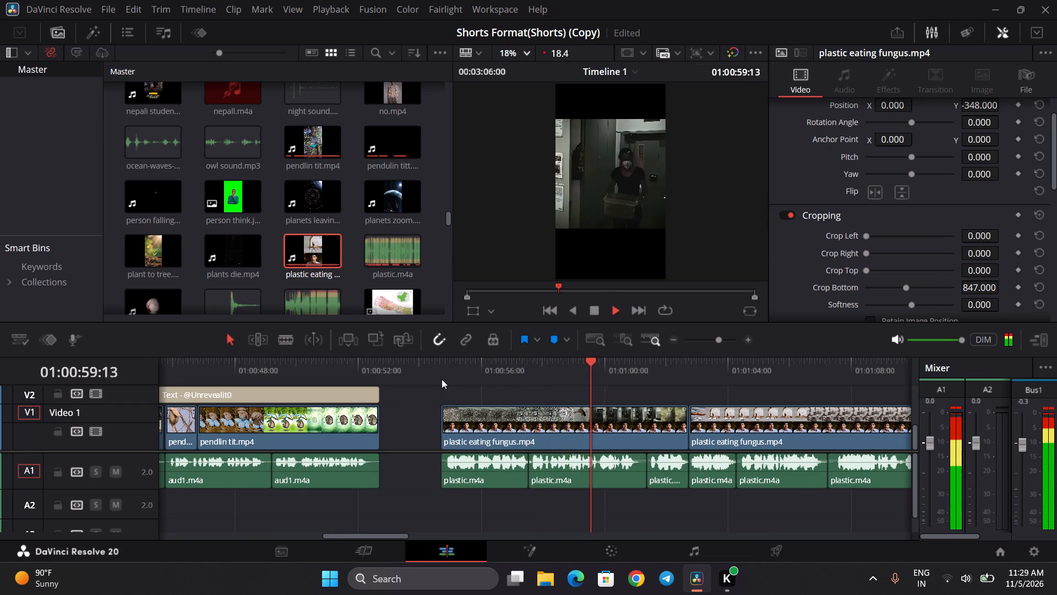
key("space")
key("space")
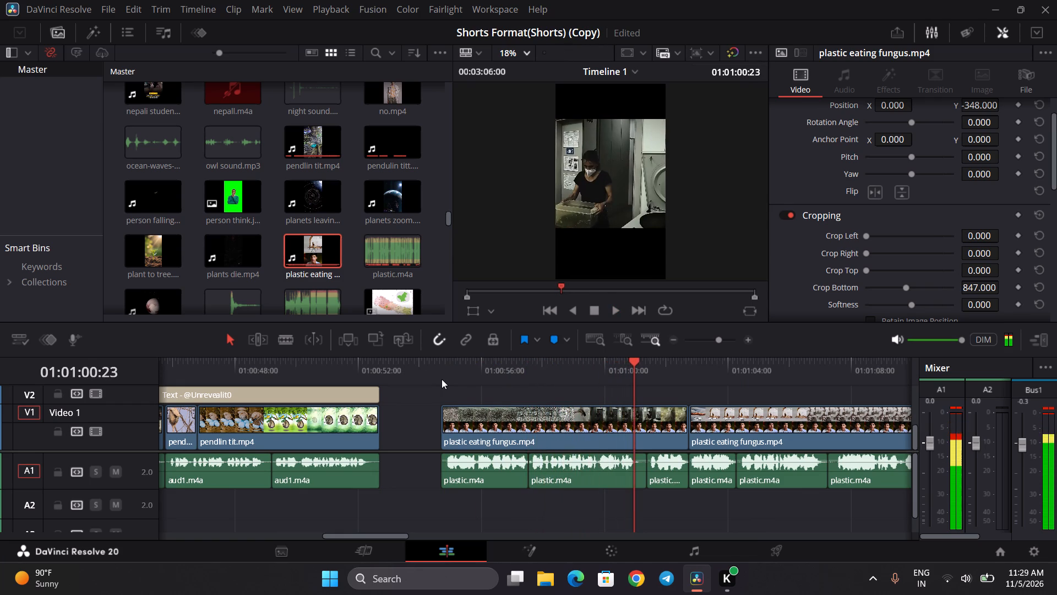
key("space")
key("space")
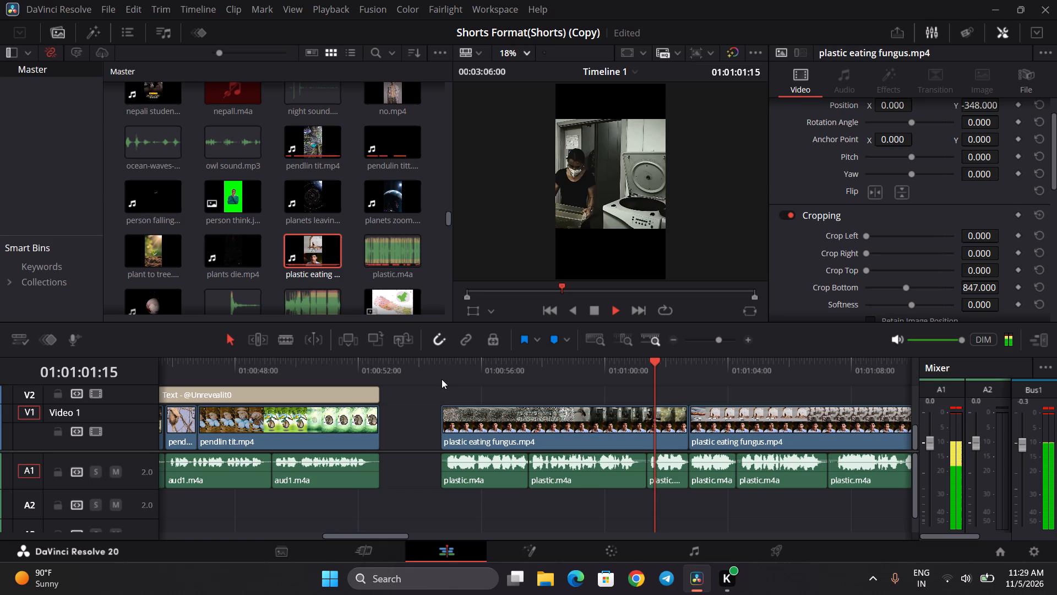
key("space")
key("space")
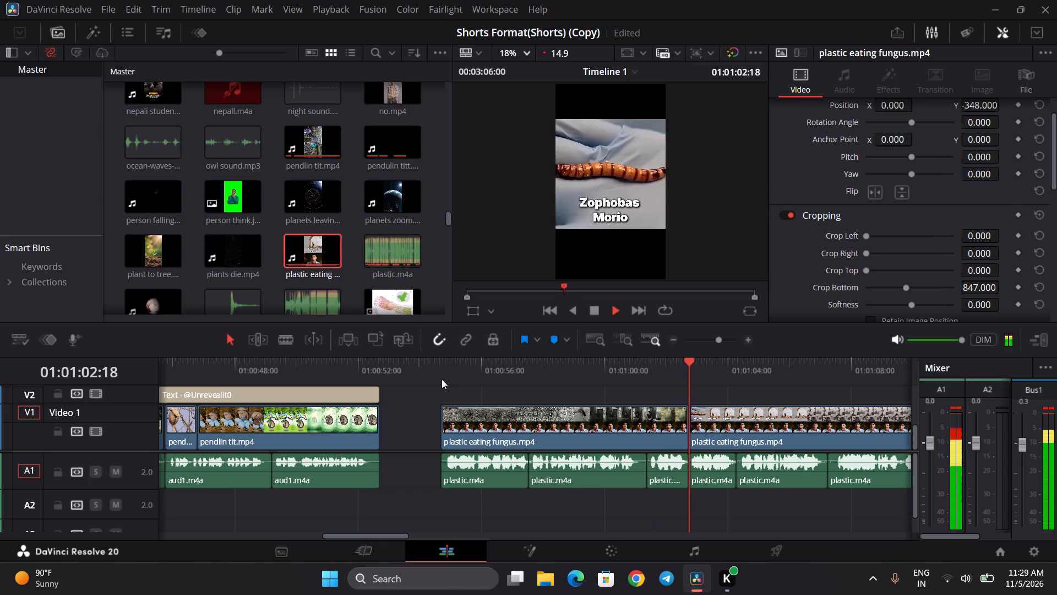
key("space")
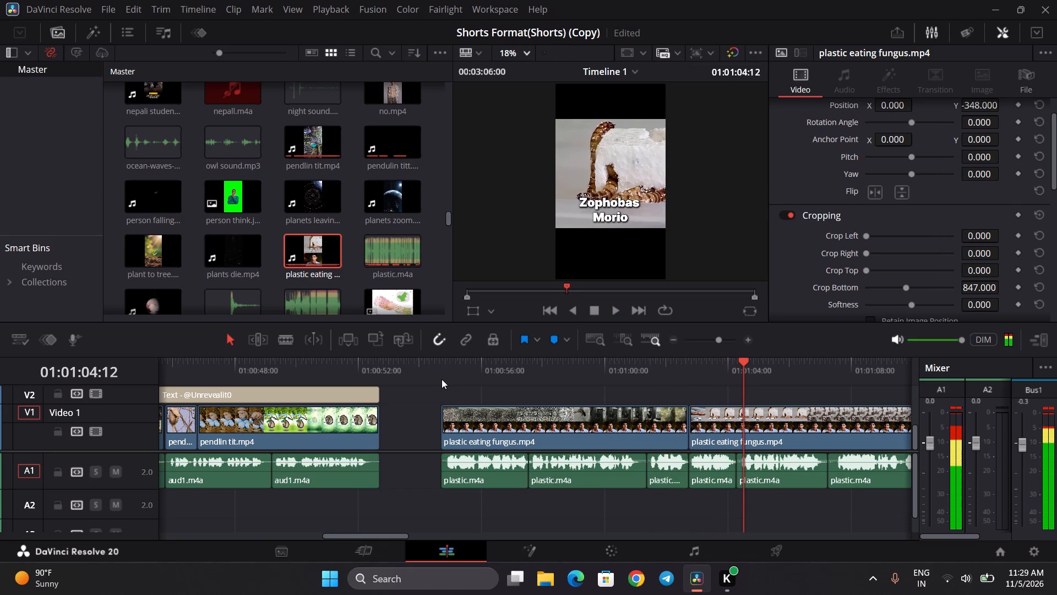
Replay from near 01:01:02:18 to 01:01:08:08, examining the start of the larvae-on-foam shot and its match with the voice.
left_click(682, 370)
key("space")
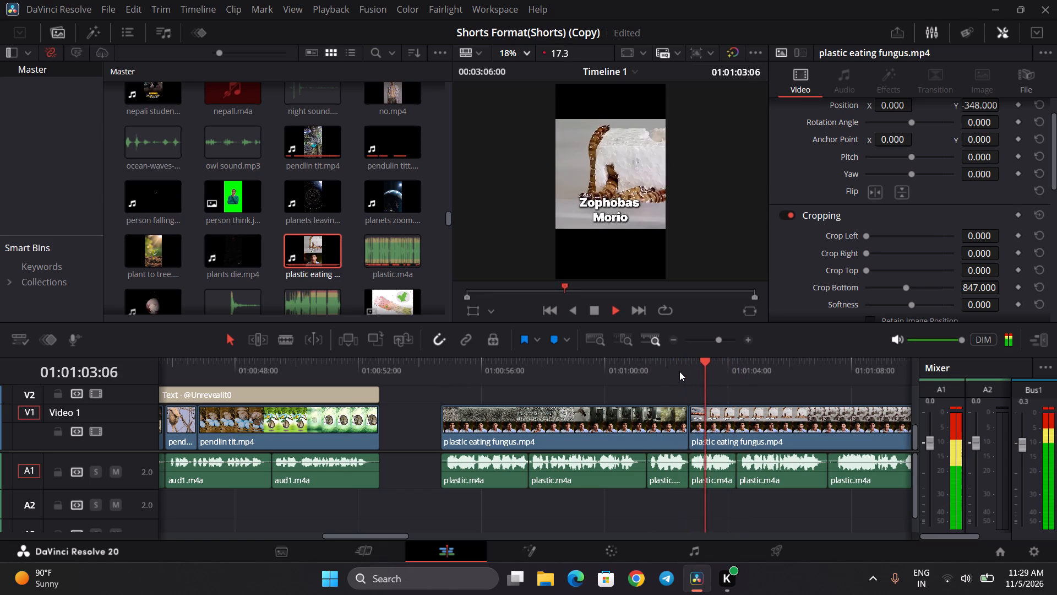
key("space")
left_click(687, 372)
key("space")
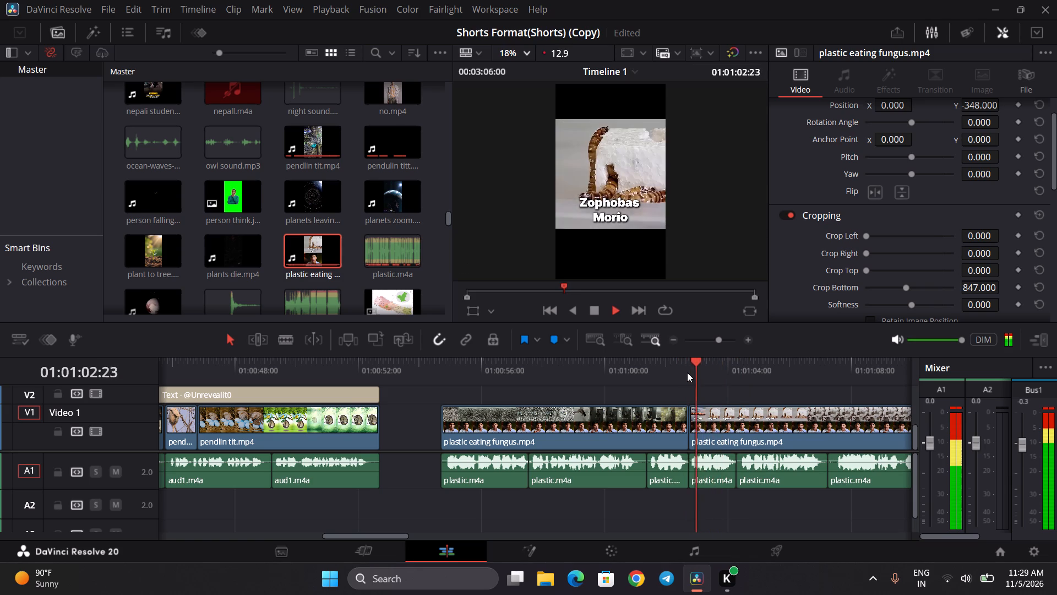
key("space")
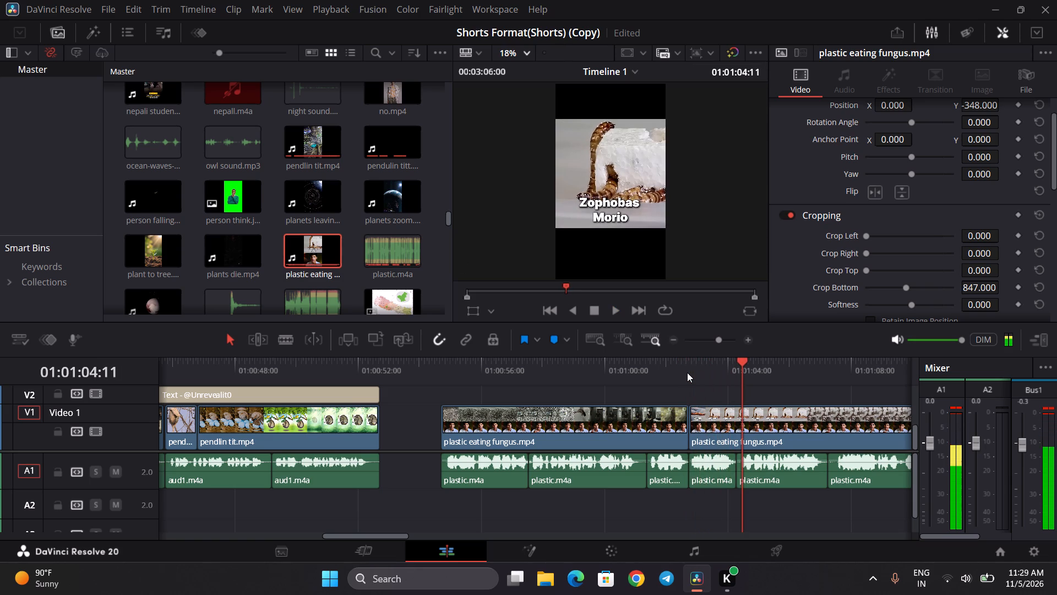
key("space")
key("space")
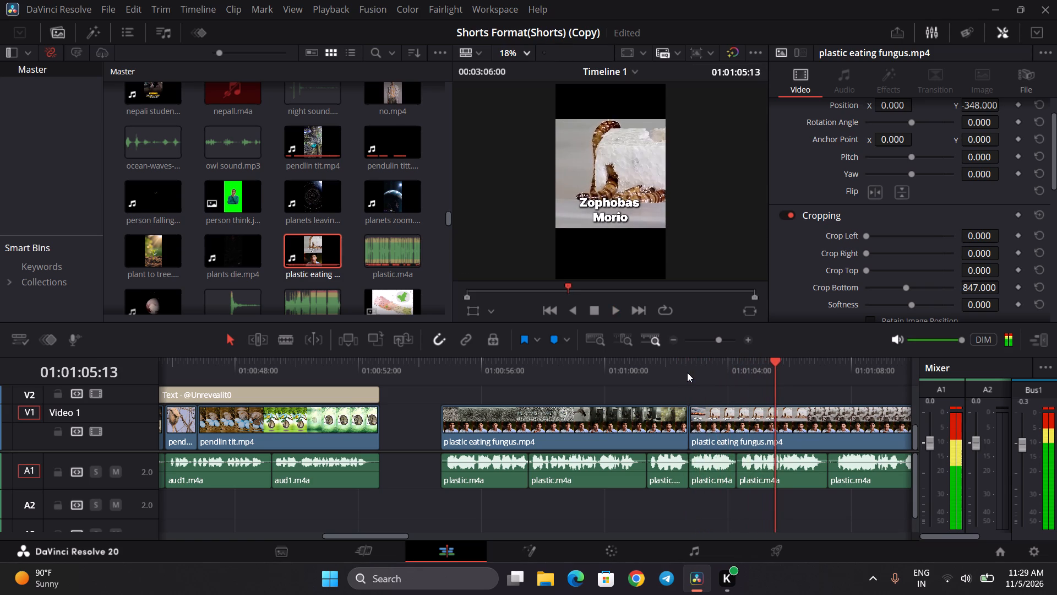
key("space")
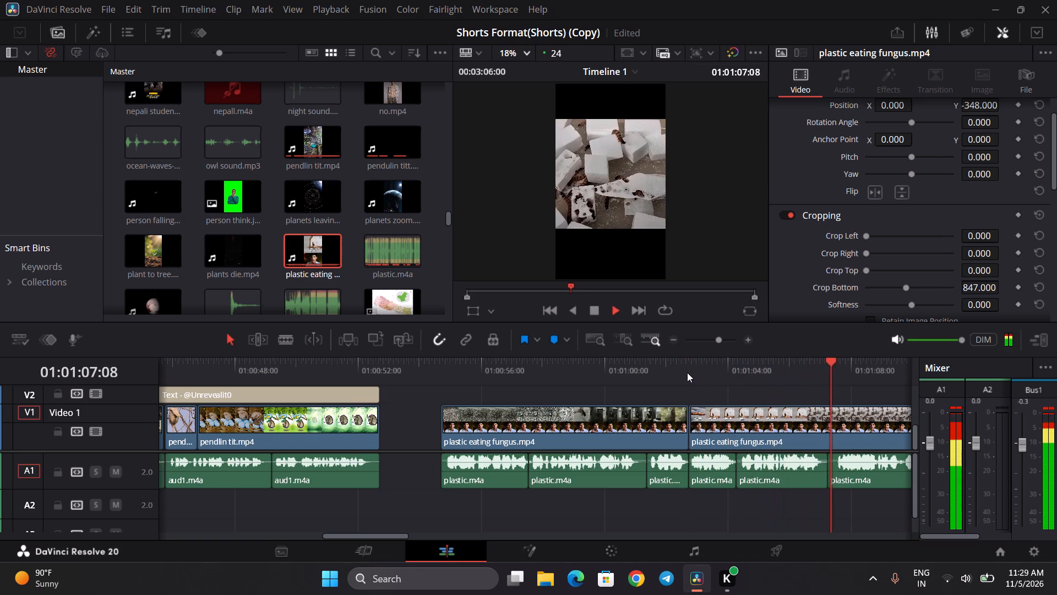
key("space")
key("space")
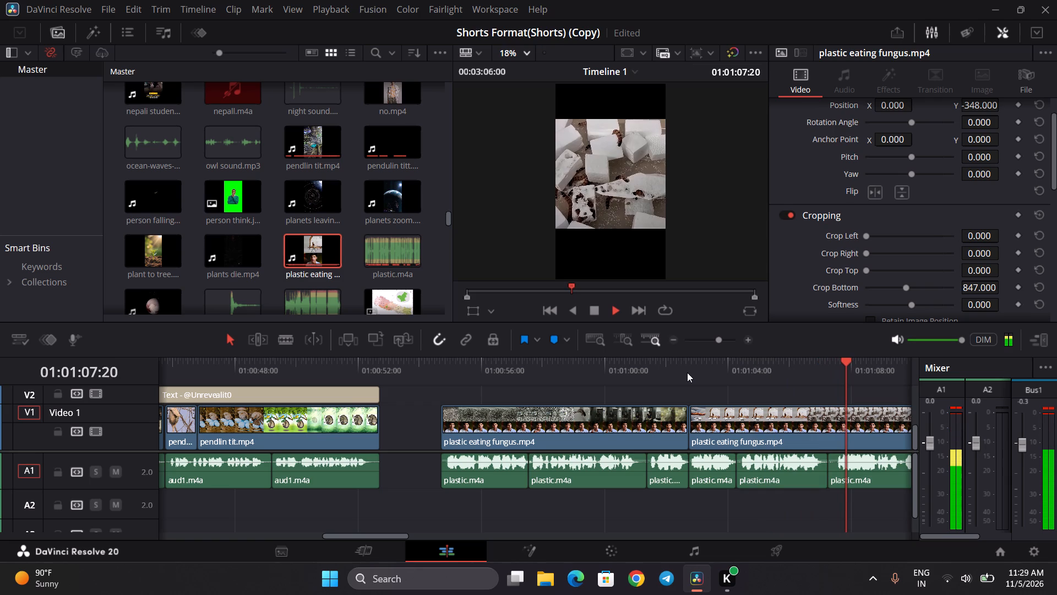
key("space")
Cut the V1 larvae-on-foam segment near 01:01:02:21 and delete the sliver before the cut, containing the leftover frames of the previous shot.
left_click(285, 338)
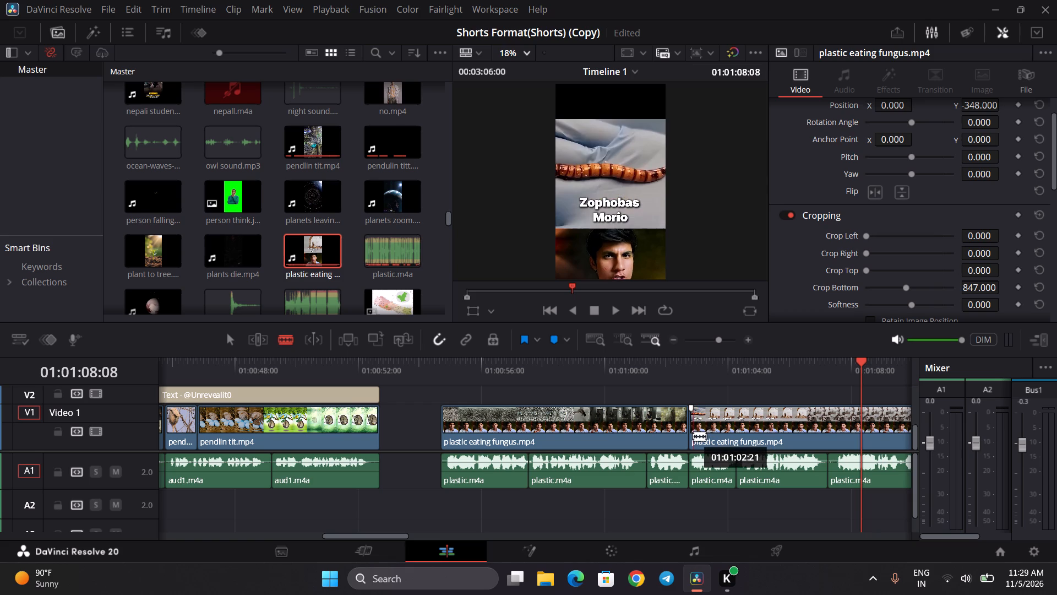
left_click(694, 436)
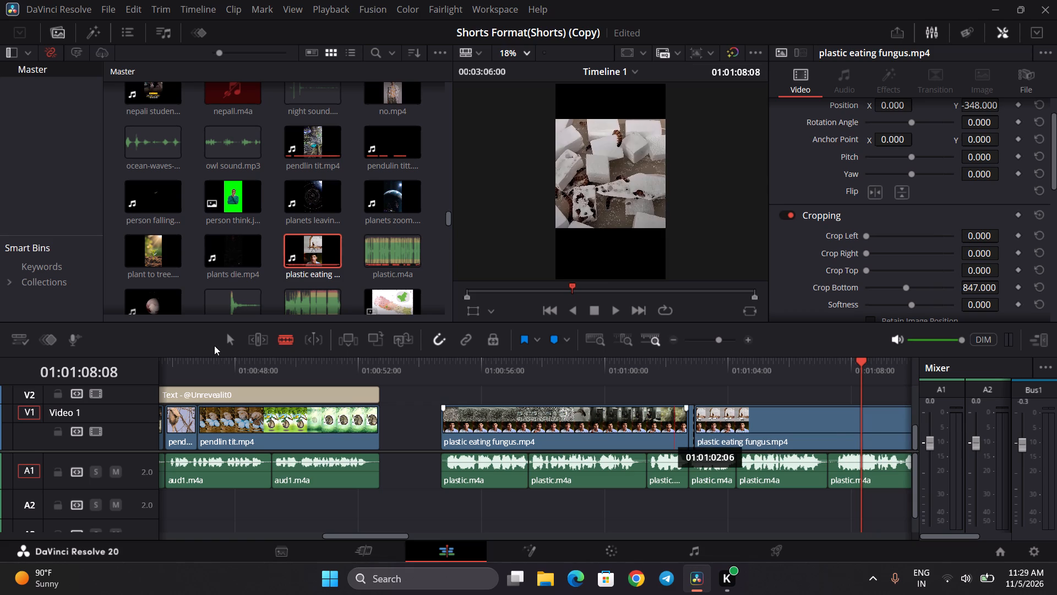
left_click(225, 336)
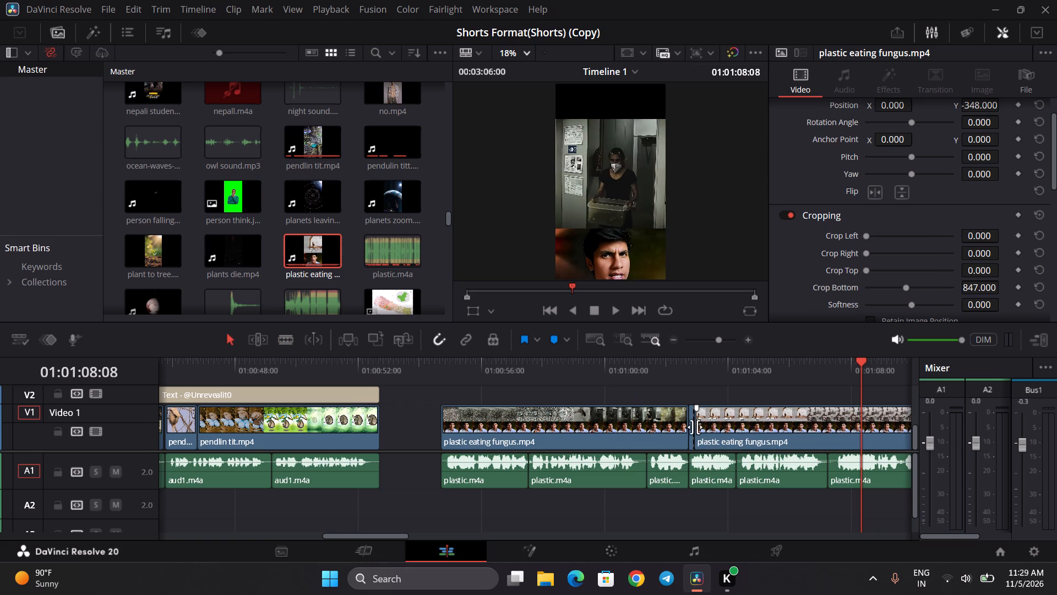
left_click(690, 432)
key("BackSpace")
Move the trimmed larvae-on-foam segment on V1 slightly earlier so it sits directly against the first plastic eating fungus.mp4 segment.
left_click_drag(763, 435, 758, 435)
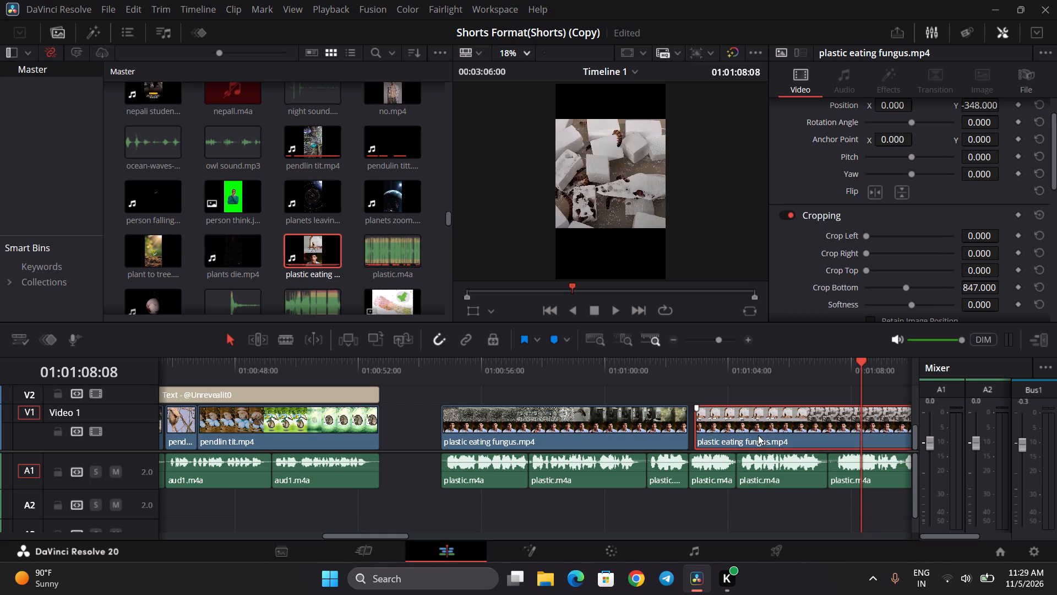
left_click_drag(758, 435, 755, 436)
left_click(731, 397)
scroll(731, 397, "left", 1)
left_click(682, 387)
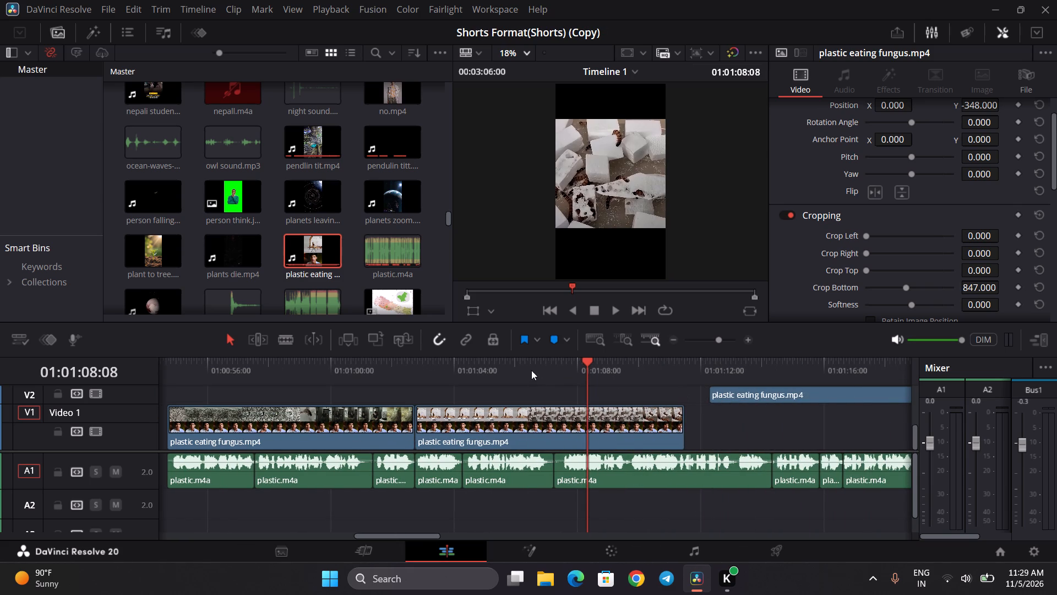
Play through the foam shots to find the split point, then cut the V1 segment near 01:01:07:06, where a plastic.m4a clip begins.
left_click(530, 368)
key("space")
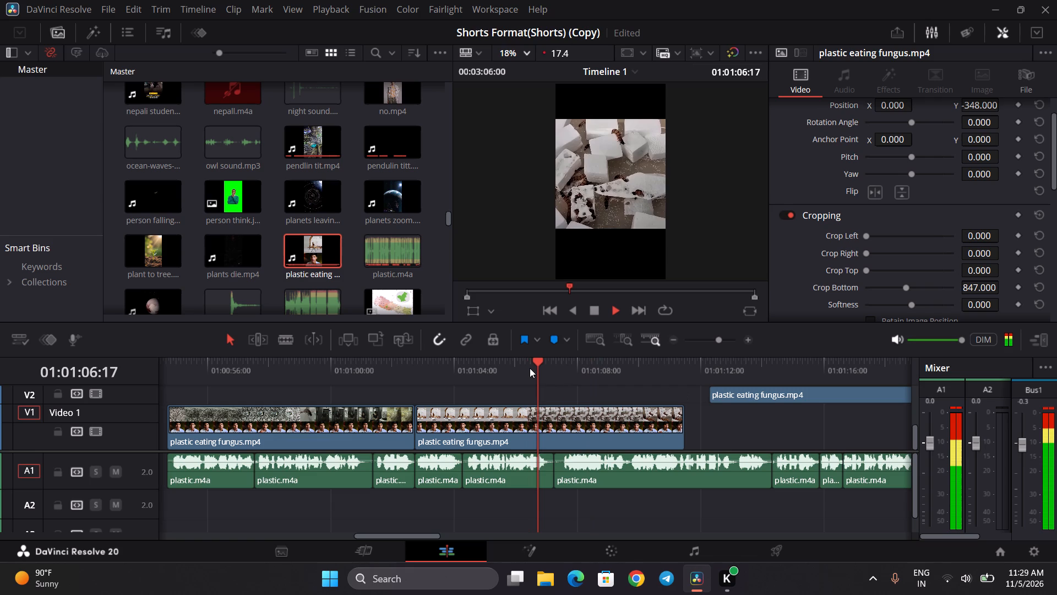
key("space")
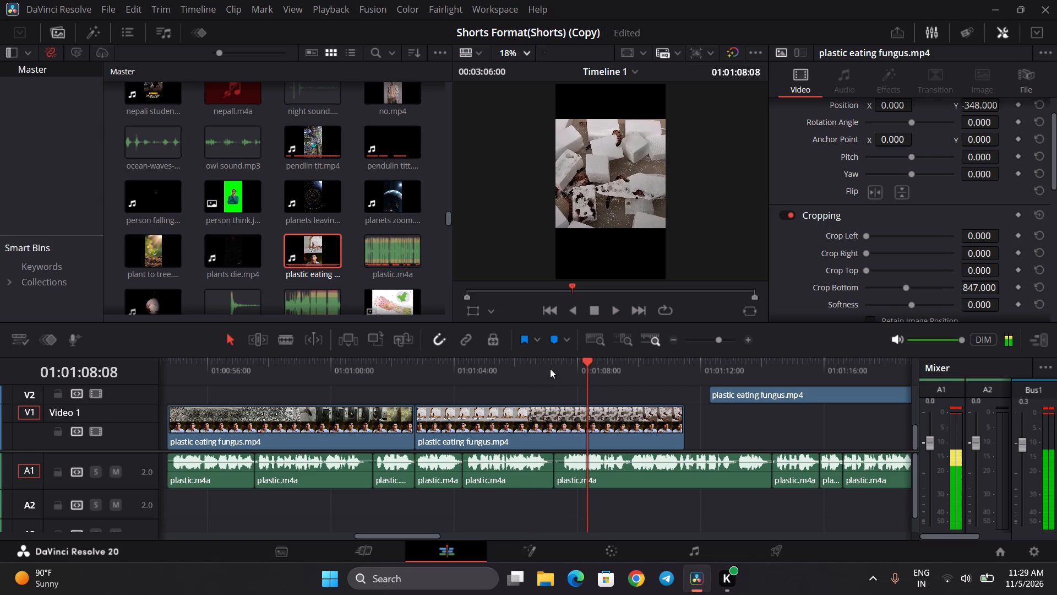
left_click(550, 369)
left_click(527, 367)
left_click(505, 367)
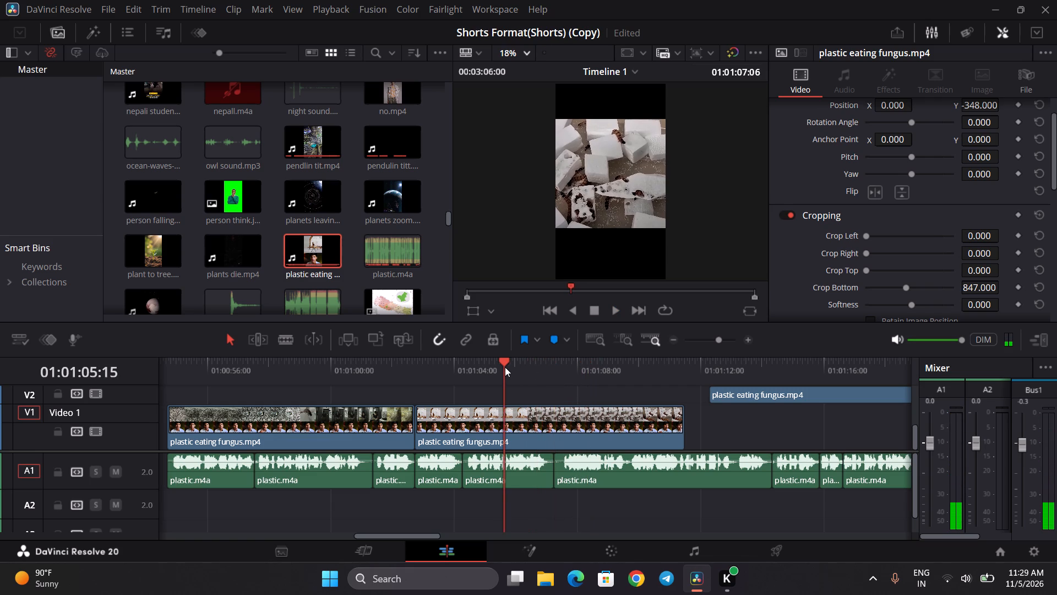
key("space")
key("space")
key("space")
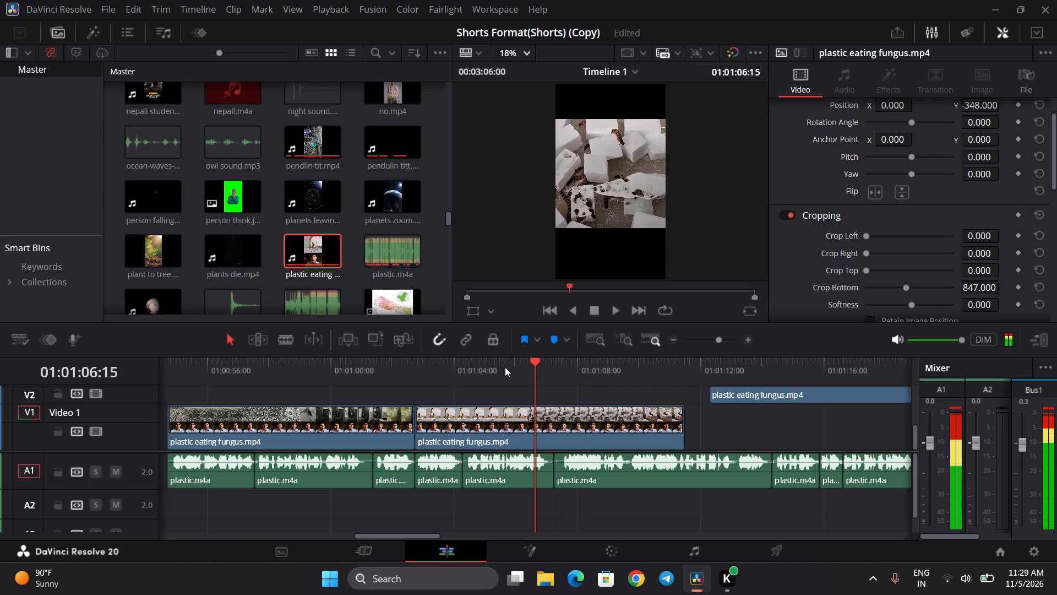
key("space")
key("space")
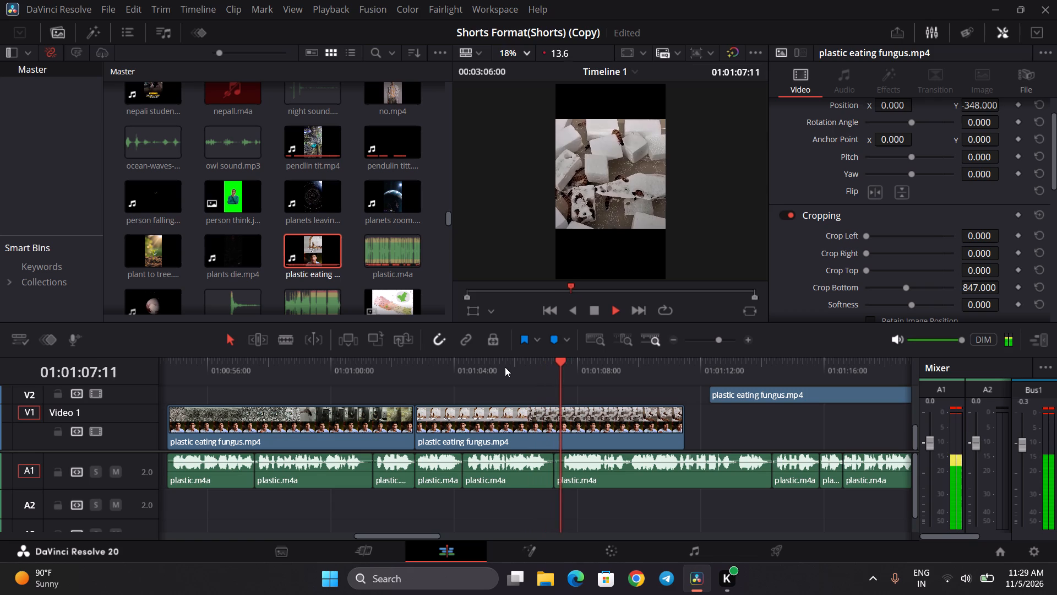
key("space")
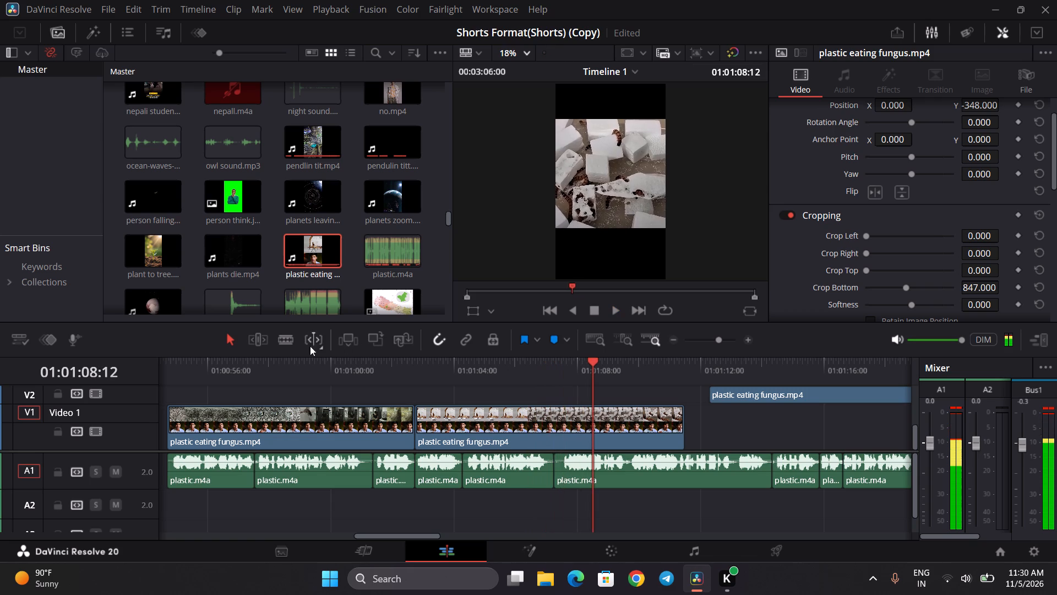
left_click(286, 344)
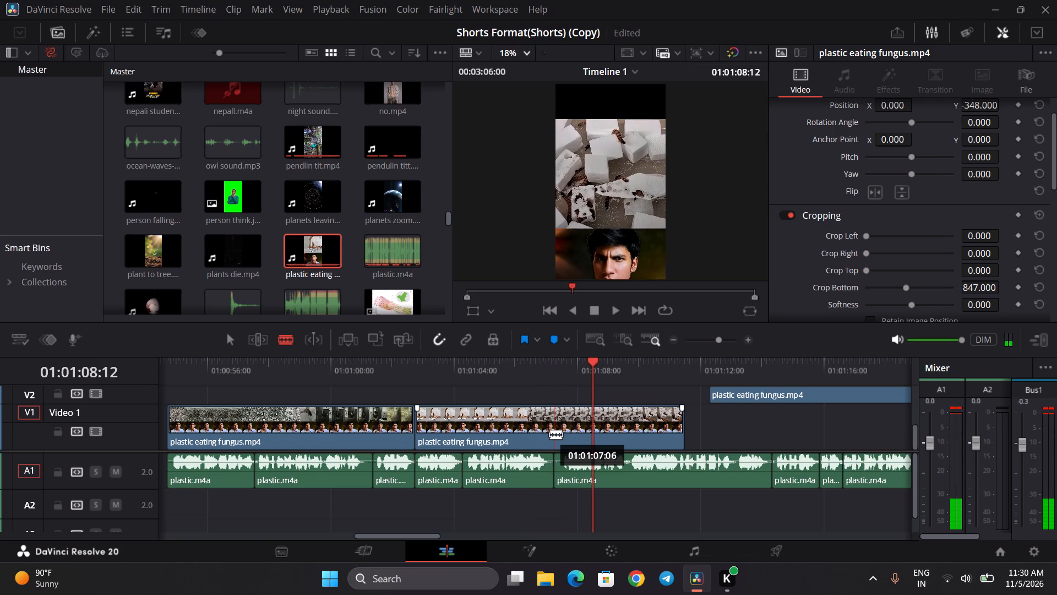
left_click(549, 434)
left_click(224, 336)
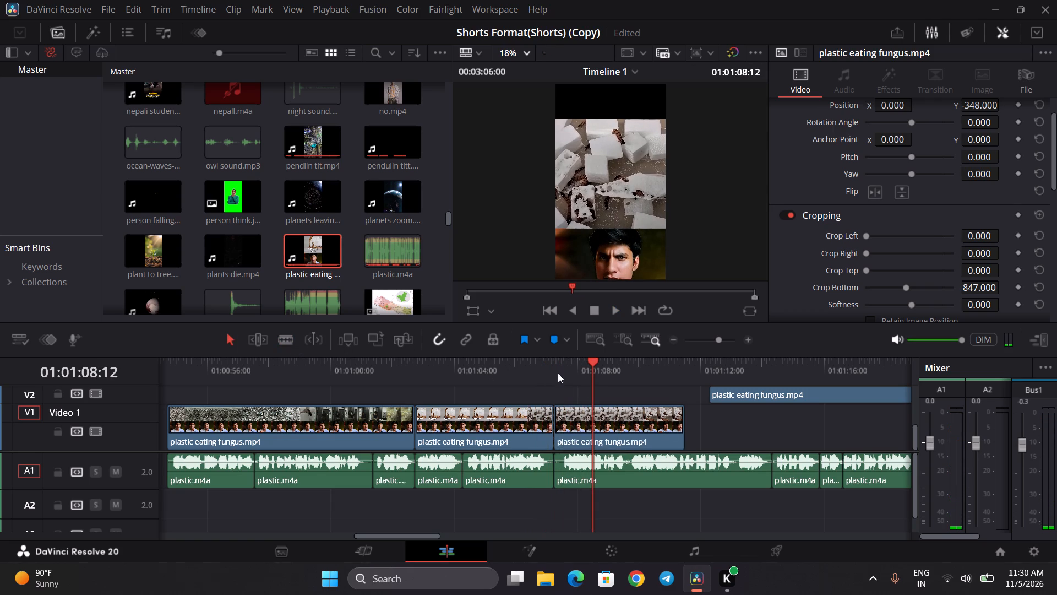
Move the foam segment after the 01:01:07:06 cut up to V2, aligned with the start of the V1 foam segment near 01:01:02:18.
left_click_drag(620, 424, 480, 402)
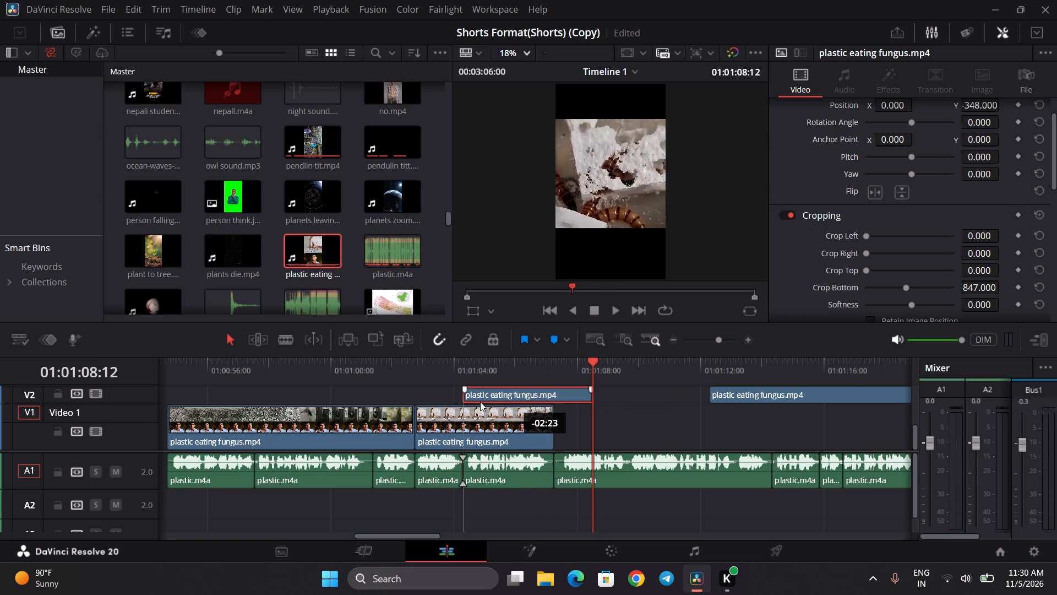
left_click_drag(480, 402, 477, 402)
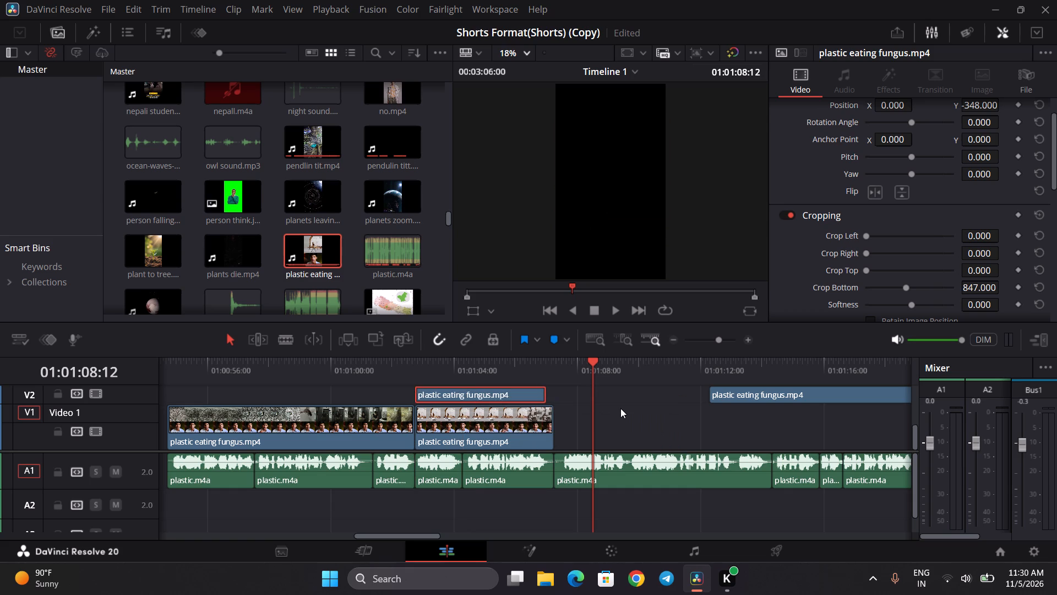
Move the long V2 plastic eating fungus.mp4 segment down to V1, starting at about 01:01:08:23.
scroll(620, 408, "left", 4)
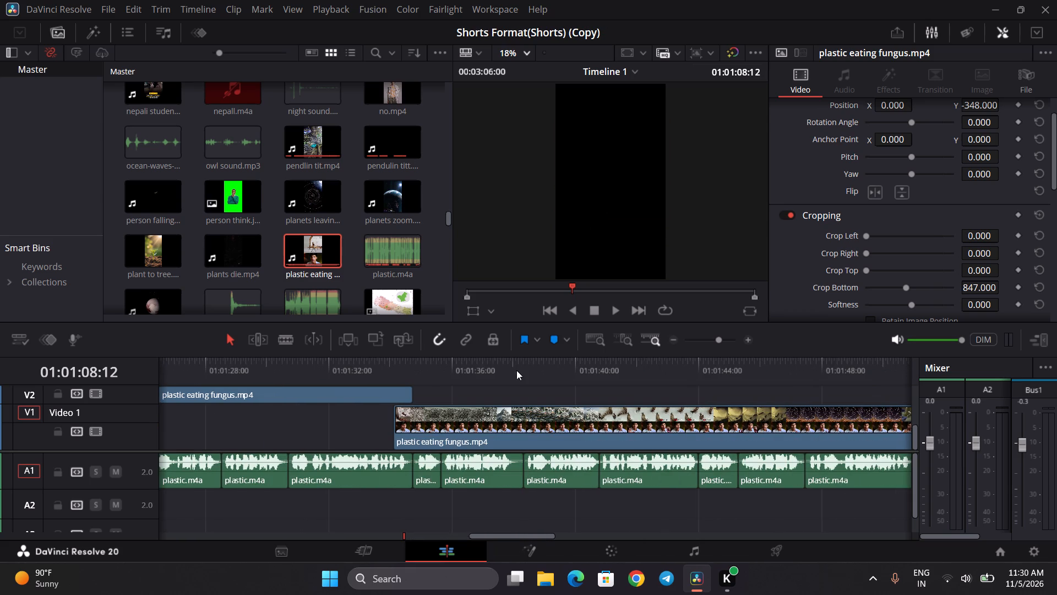
scroll(325, 392, "right", 2)
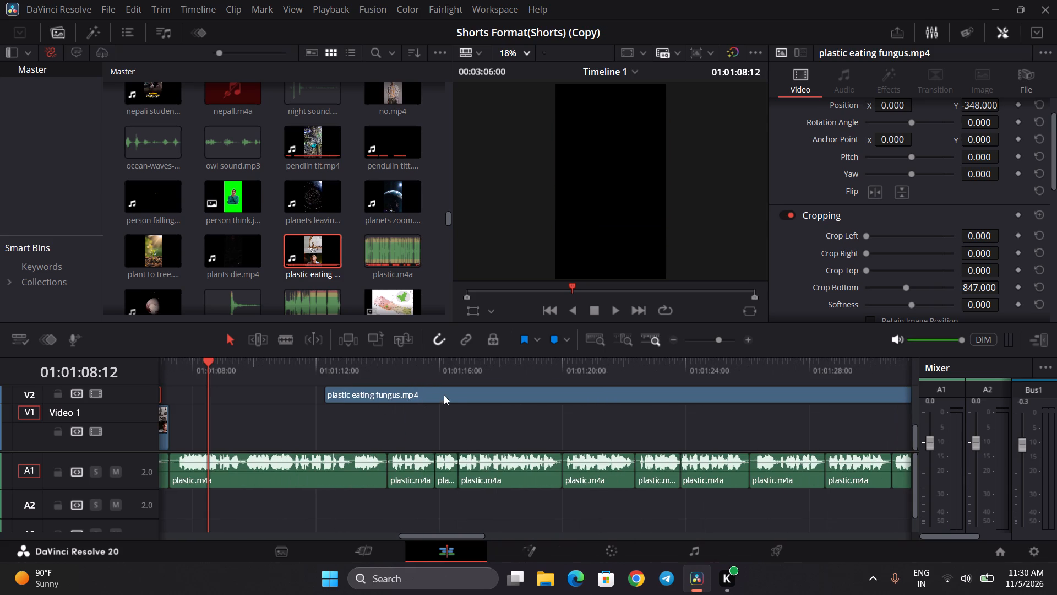
left_click_drag(445, 394, 367, 415)
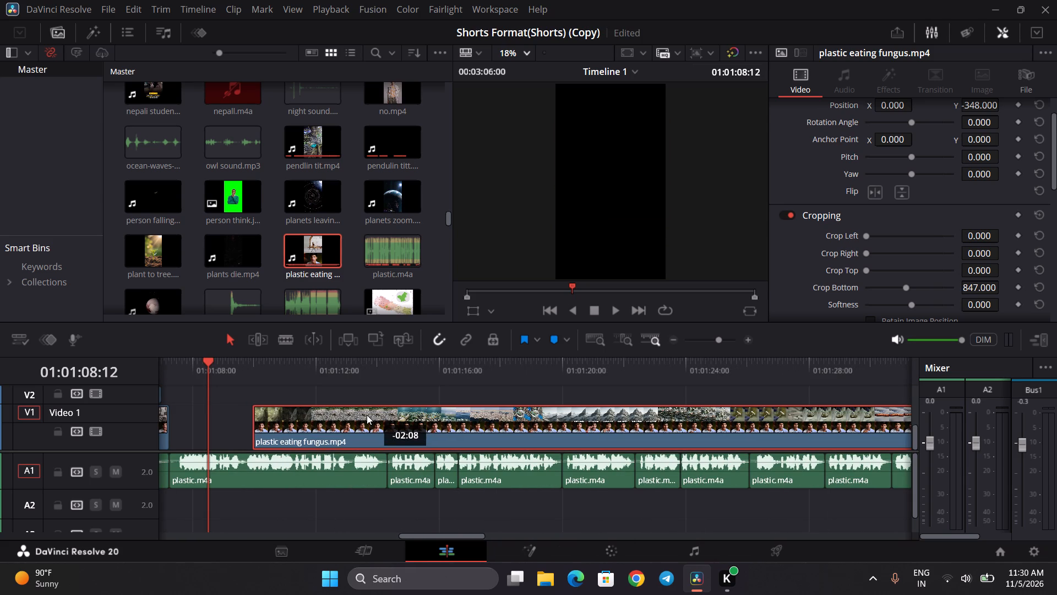
left_click_drag(367, 415, 341, 421)
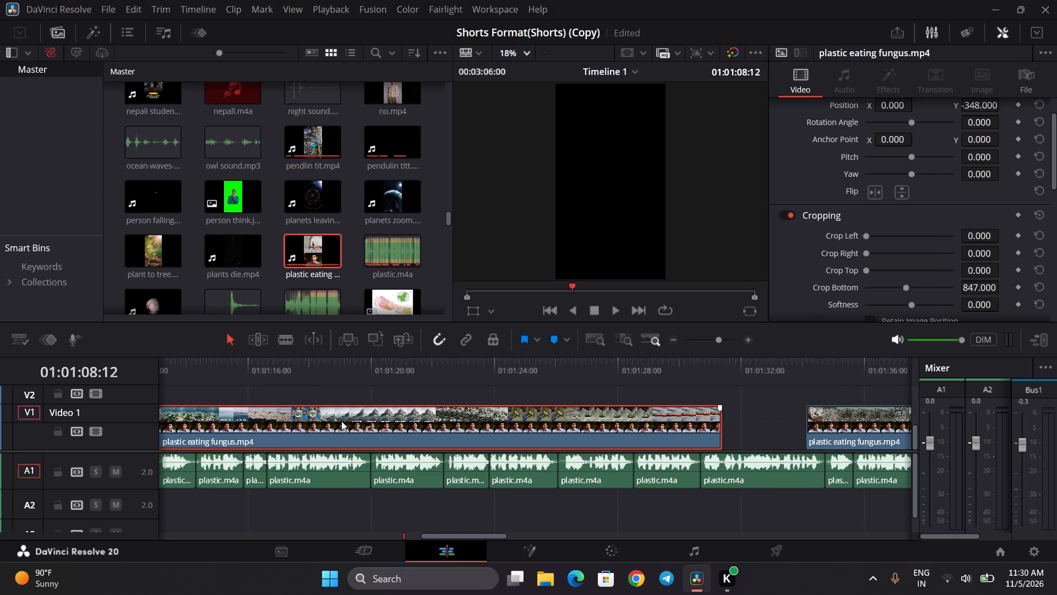
Set the playhead to 01:01:08:23, at the start of the long V1 plastic eating fungus.mp4 segment, and prepare to cut that segment.
left_click(247, 374)
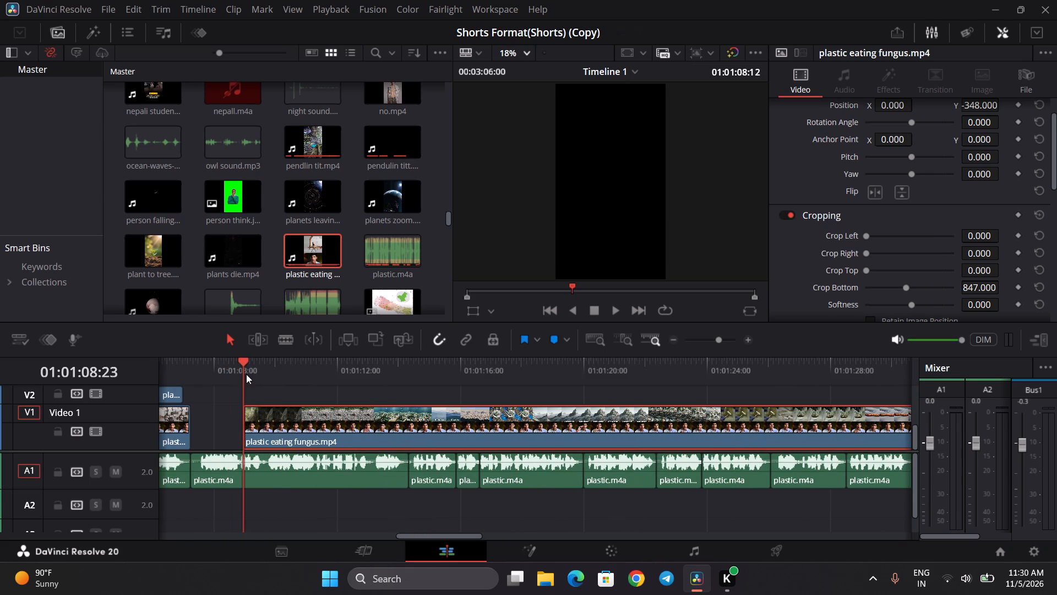
left_click(279, 342)
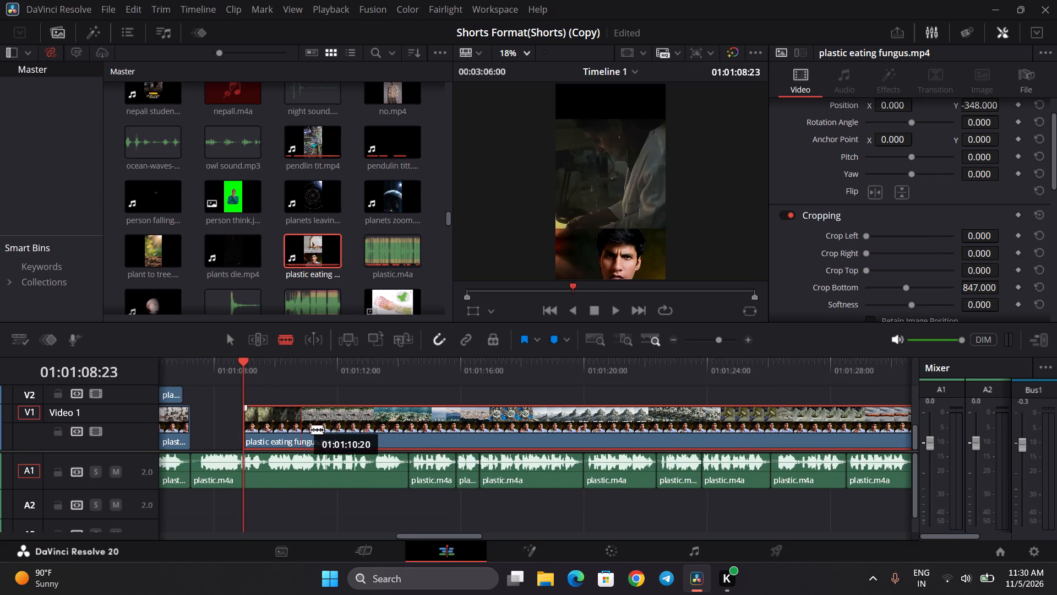
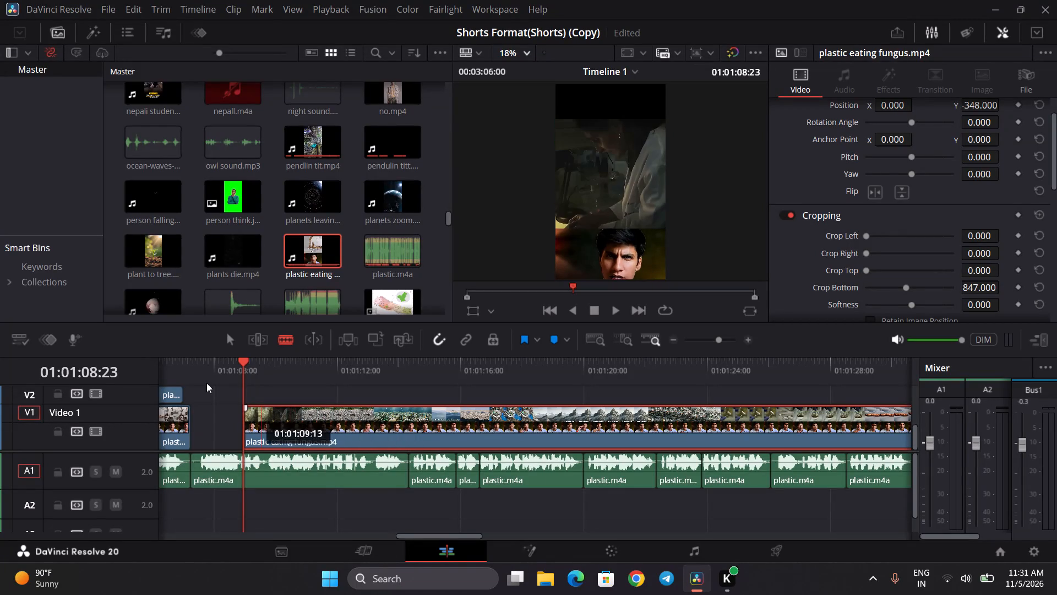
Play through the long V1 plastic eating fungus.mp4 segment and cut it at about 01:01:11:00, where the aerial landfill shot begins.
left_click(193, 377)
key("space")
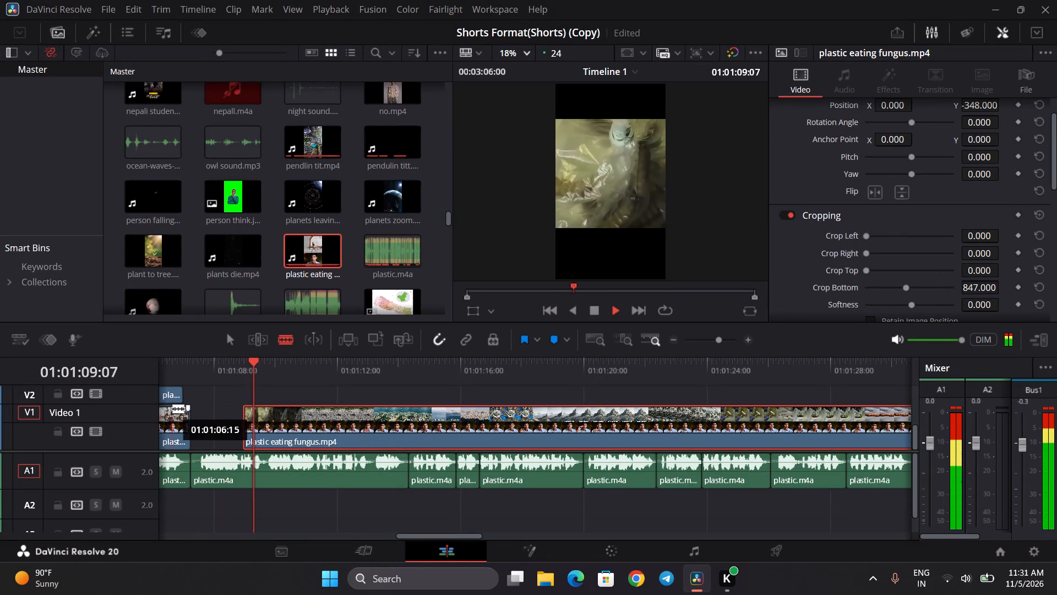
key("space")
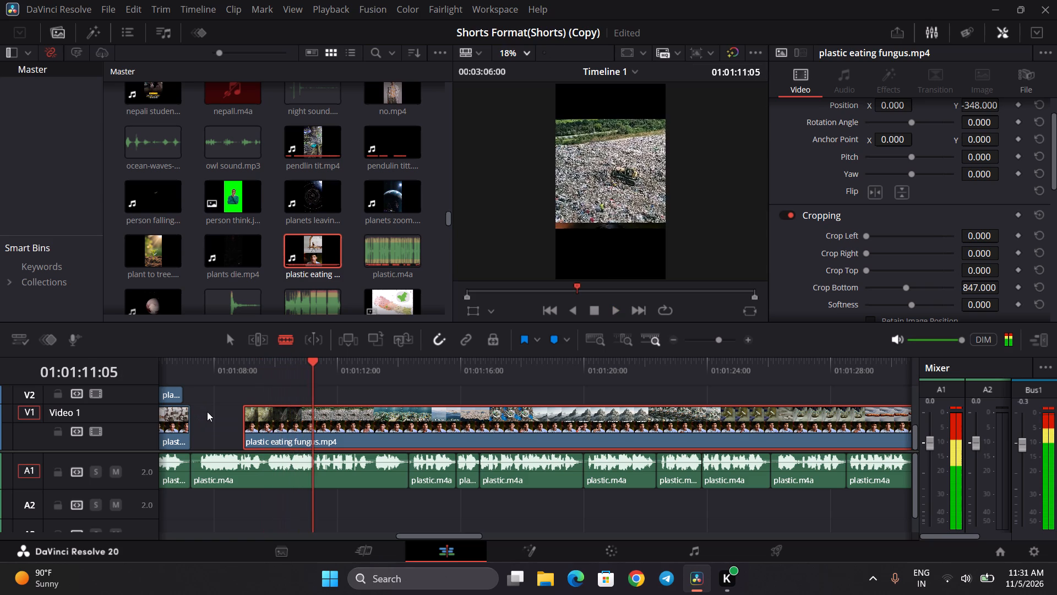
key("space")
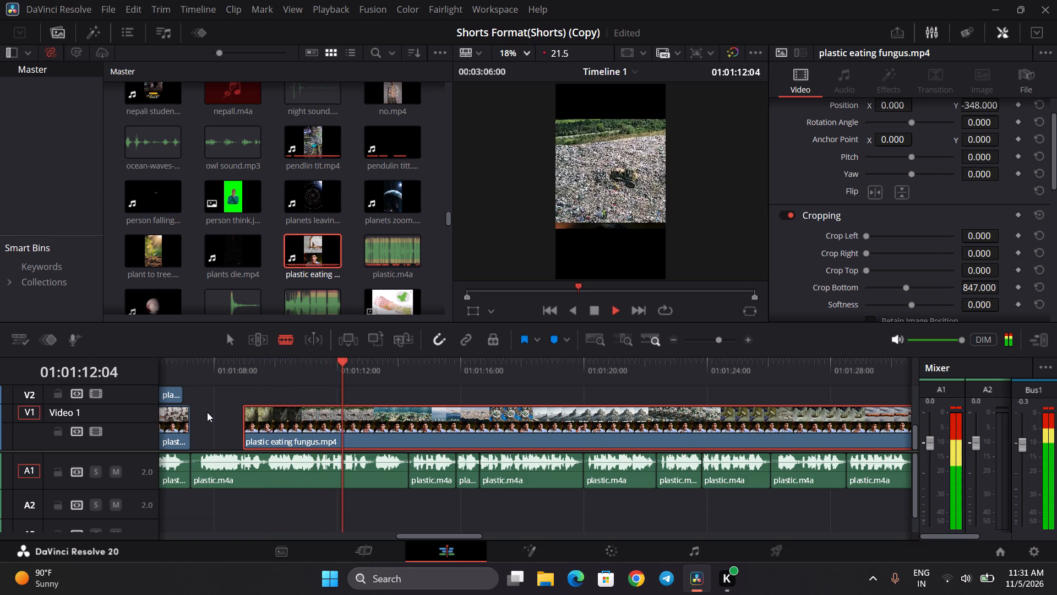
key("space")
key("space")
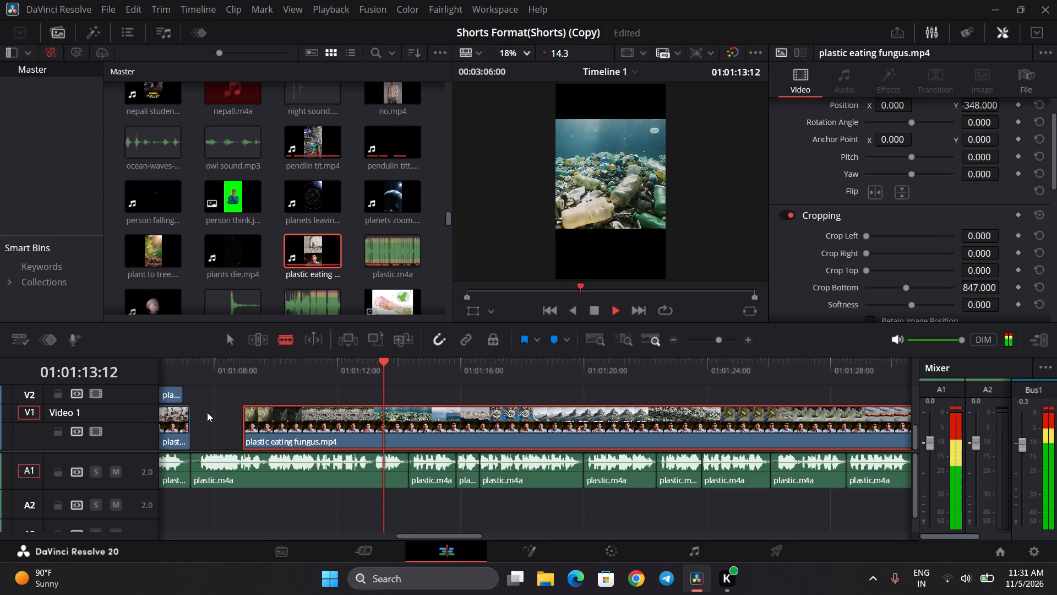
key("space")
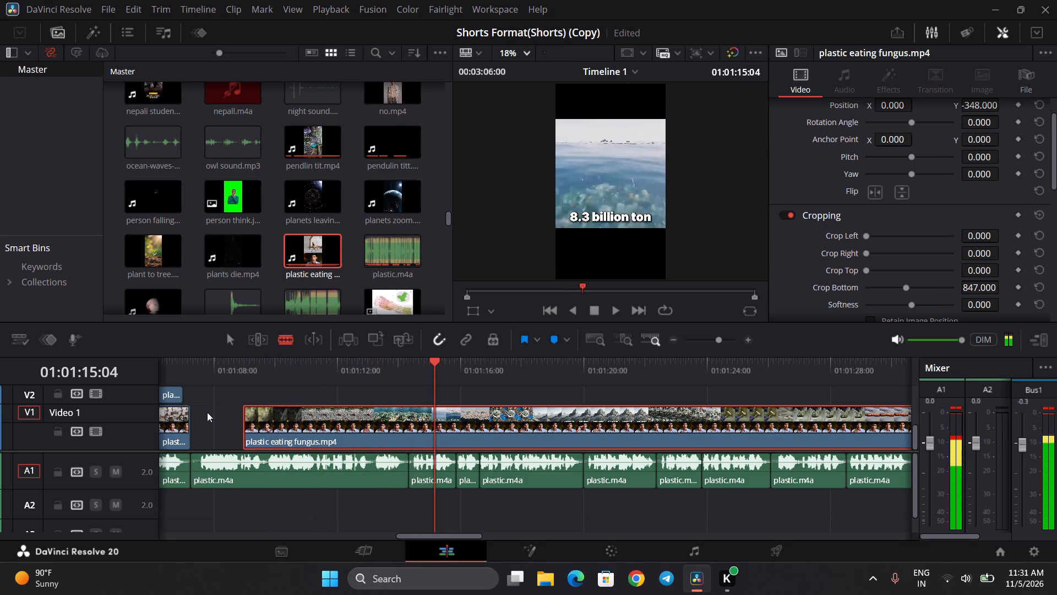
key("space")
key("space")
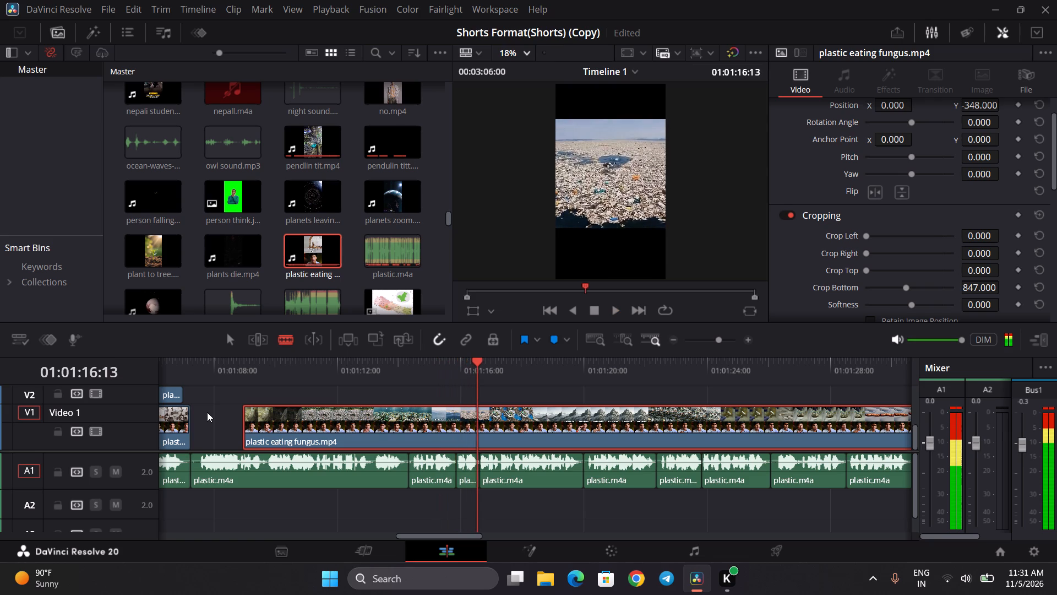
left_click(306, 422)
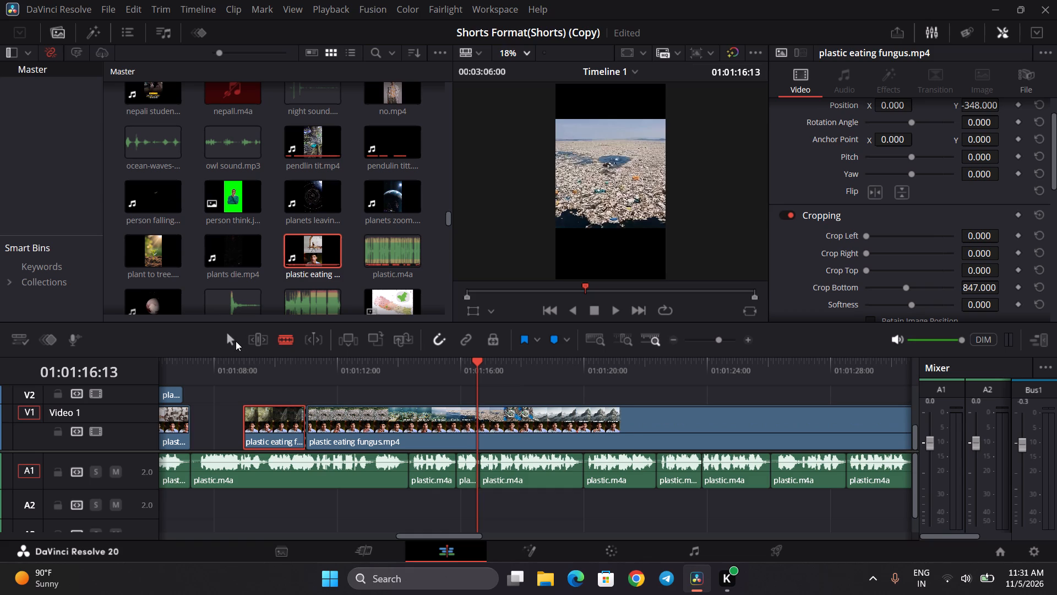
Move the short segment before the new cut up to V2, starting at about 01:01:13:01.
left_click(236, 341)
left_click_drag(269, 422, 372, 415)
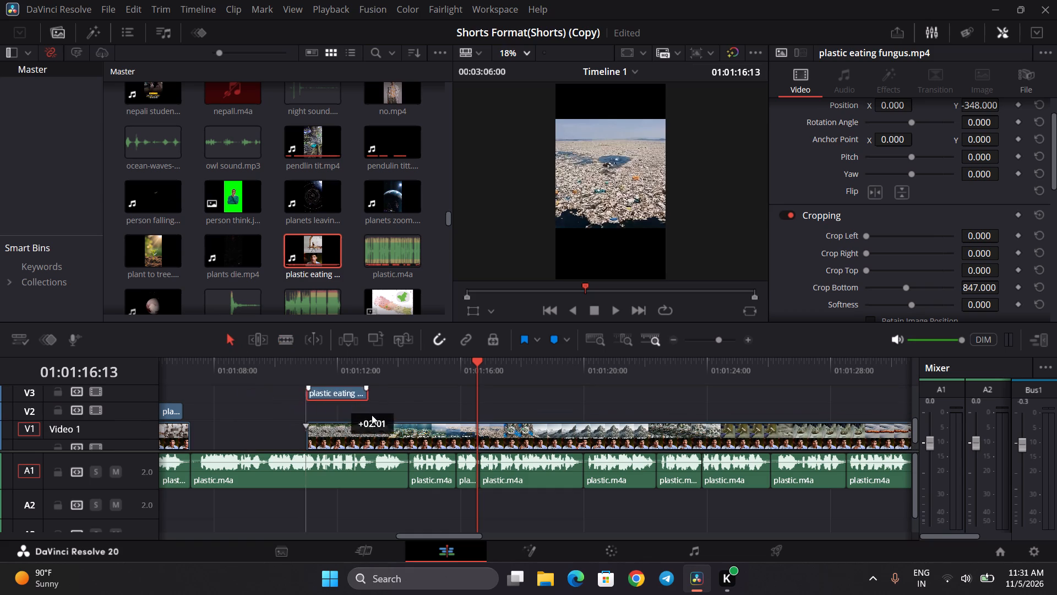
left_click_drag(372, 415, 395, 417)
Move the long V1 landfill segment earlier so it starts at 01:01:07:06, directly against the foam segment.
scroll(315, 393, "down", 2)
left_click_drag(346, 427, 267, 427)
scroll(267, 427, "right", 1)
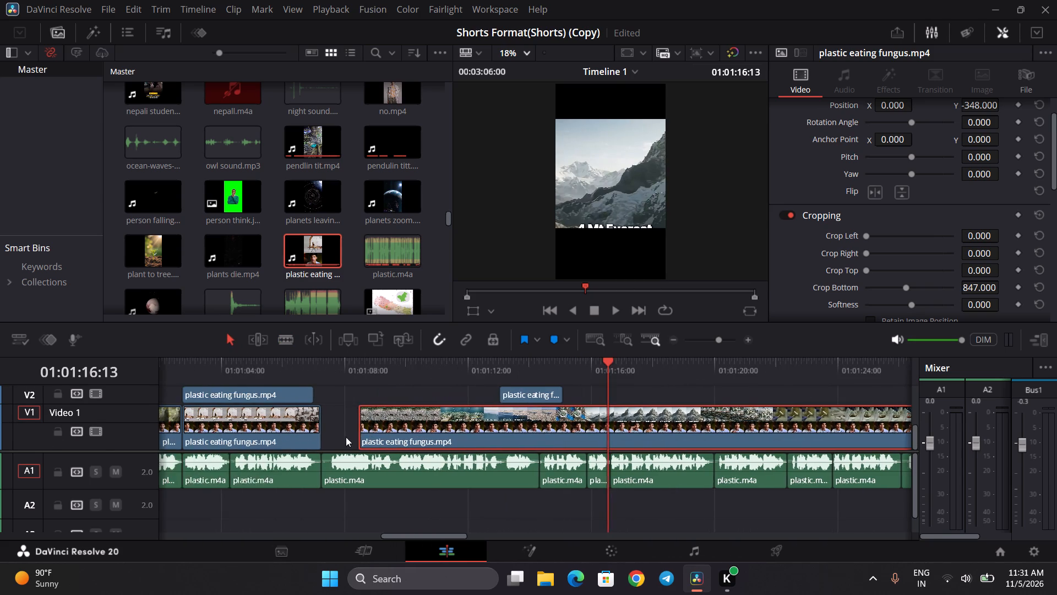
scroll(346, 437, "right", 1)
left_click_drag(484, 431, 465, 431)
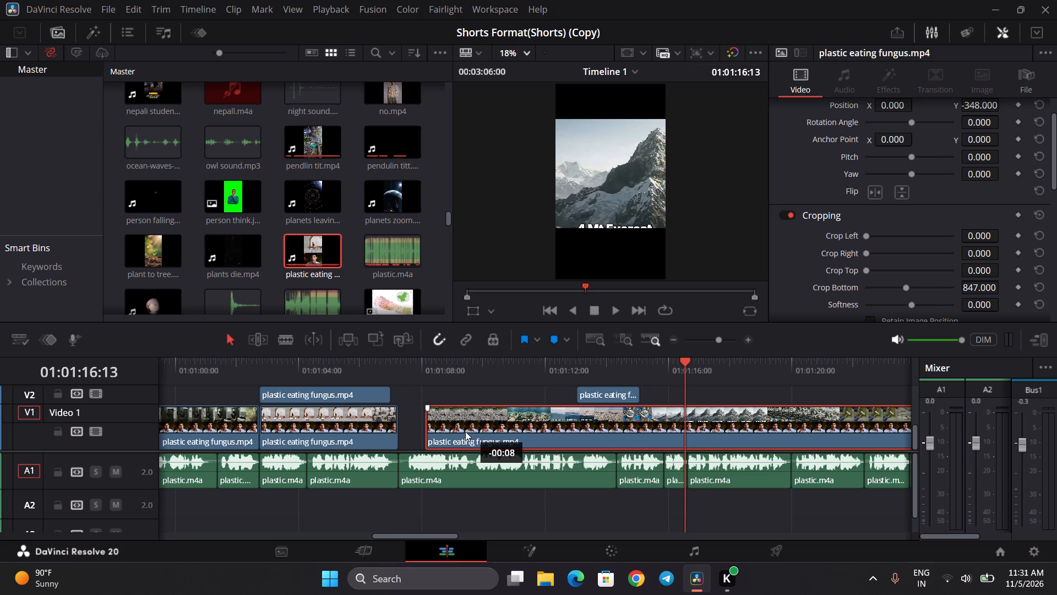
left_click_drag(465, 431, 451, 431)
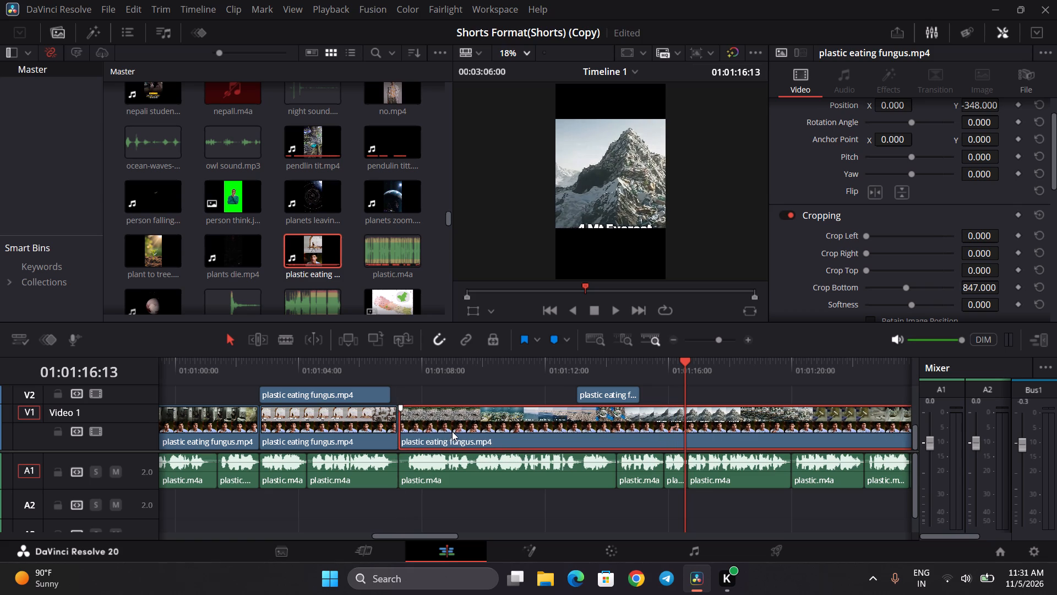
Play the timeline in short bursts from 01:01:07:06 to check the landfill and ocean shots against the plastic.m4a voice clip.
left_click(398, 380)
left_click(413, 389)
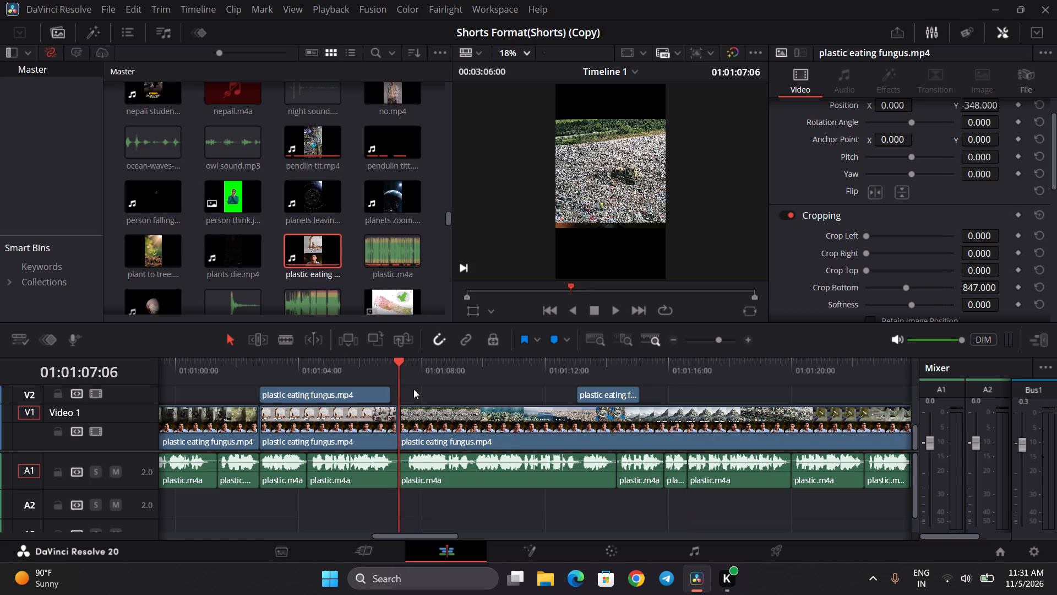
key("space")
key("space")
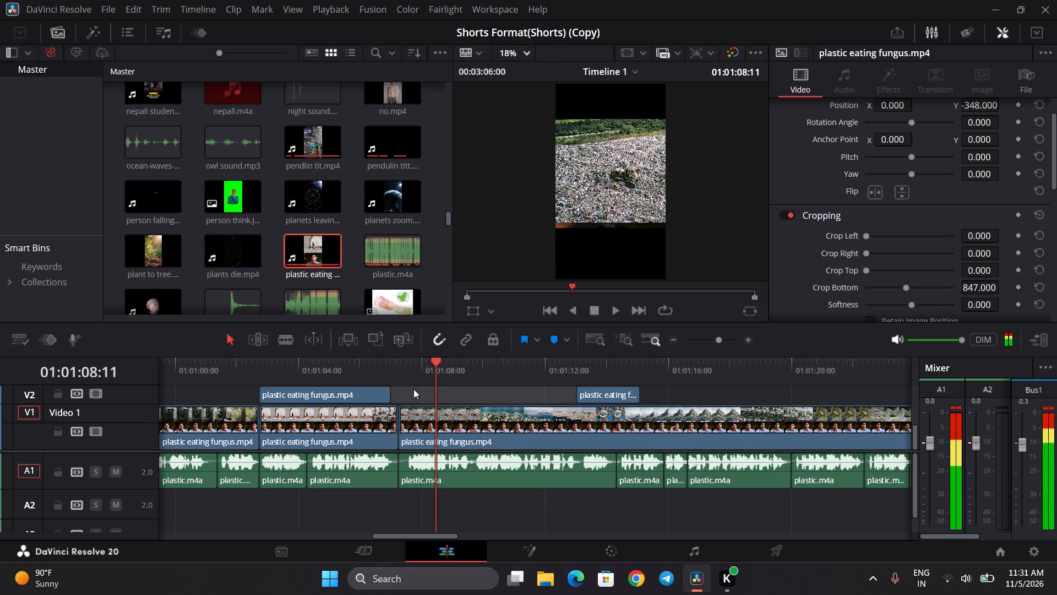
left_click(402, 379)
key("space")
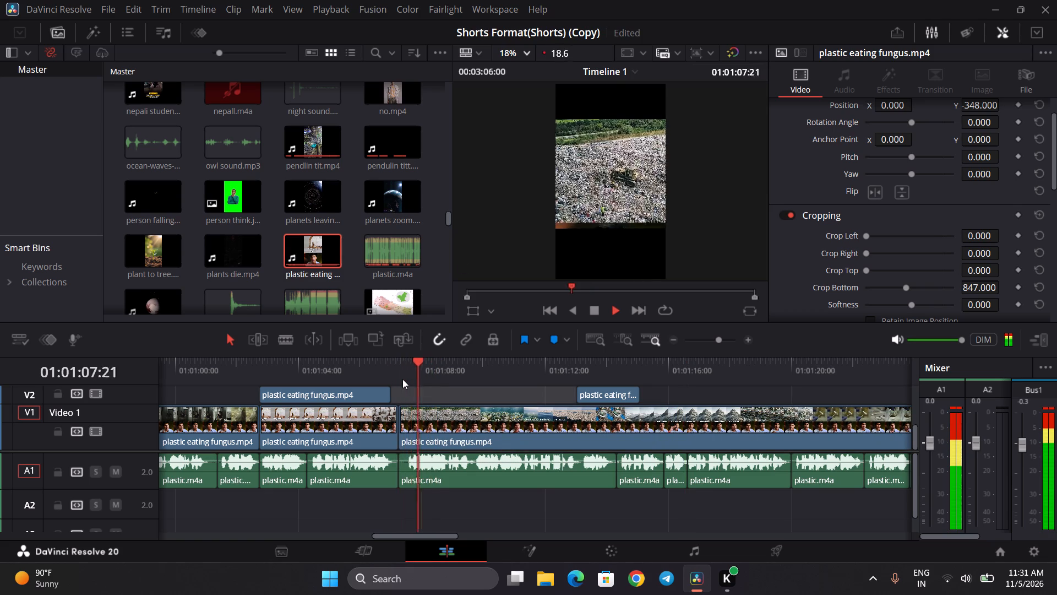
key("space")
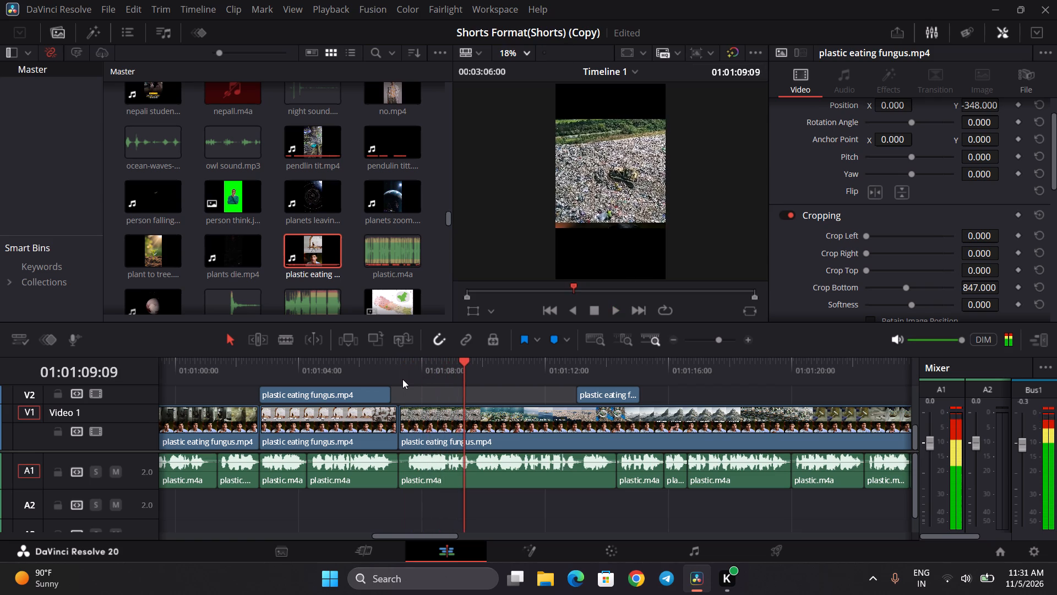
key("space")
key("space")
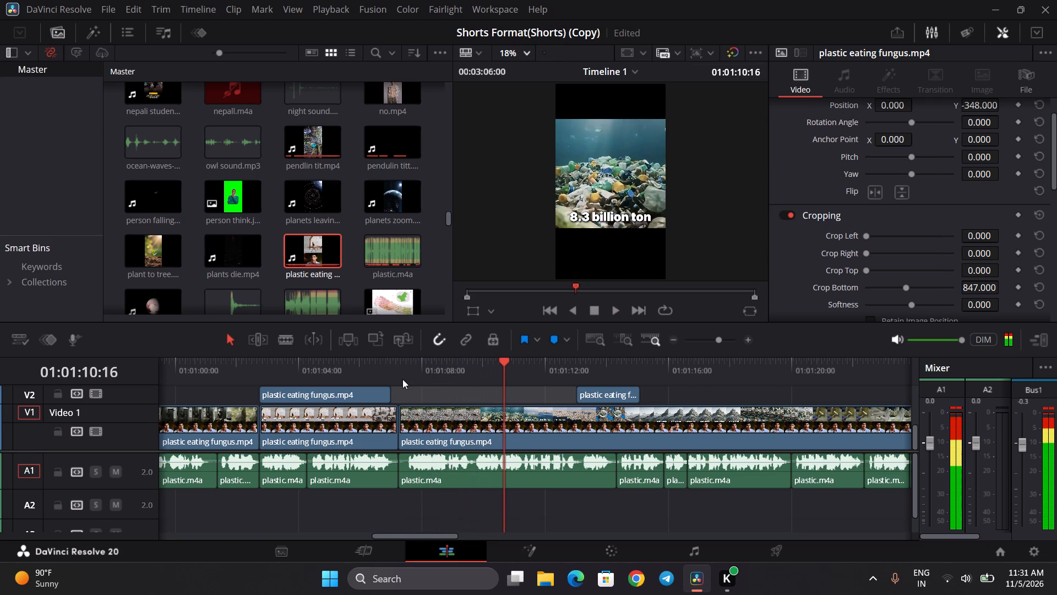
key("space")
key("space")
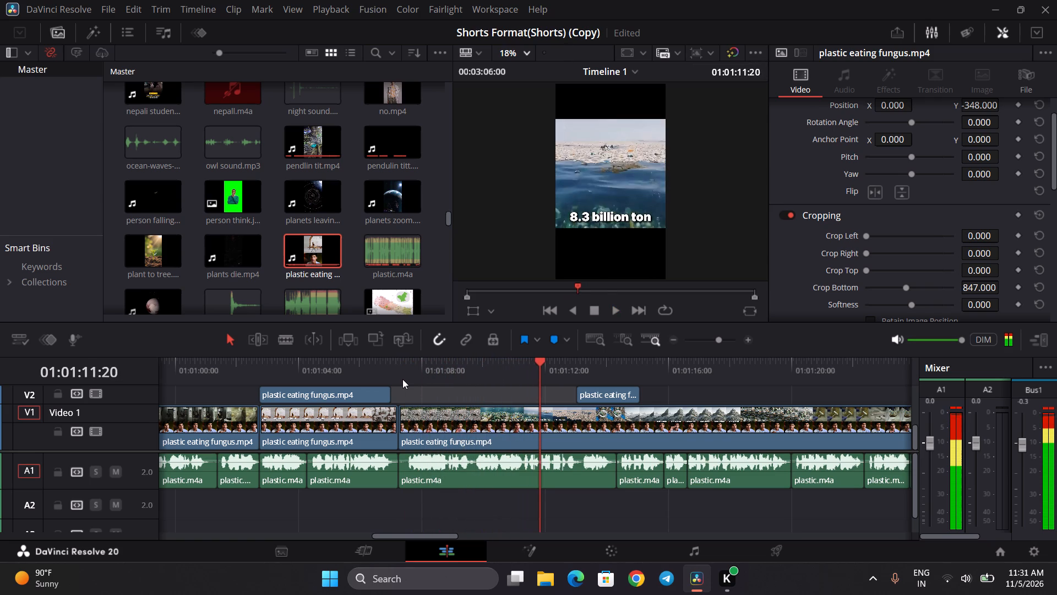
key("space")
key("space")
key("space")
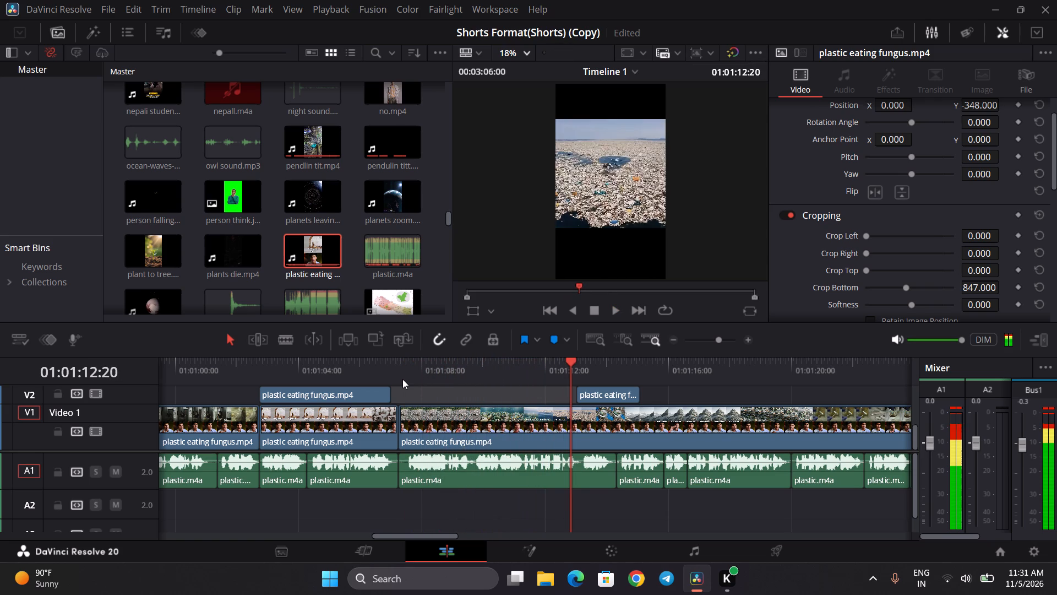
key("space")
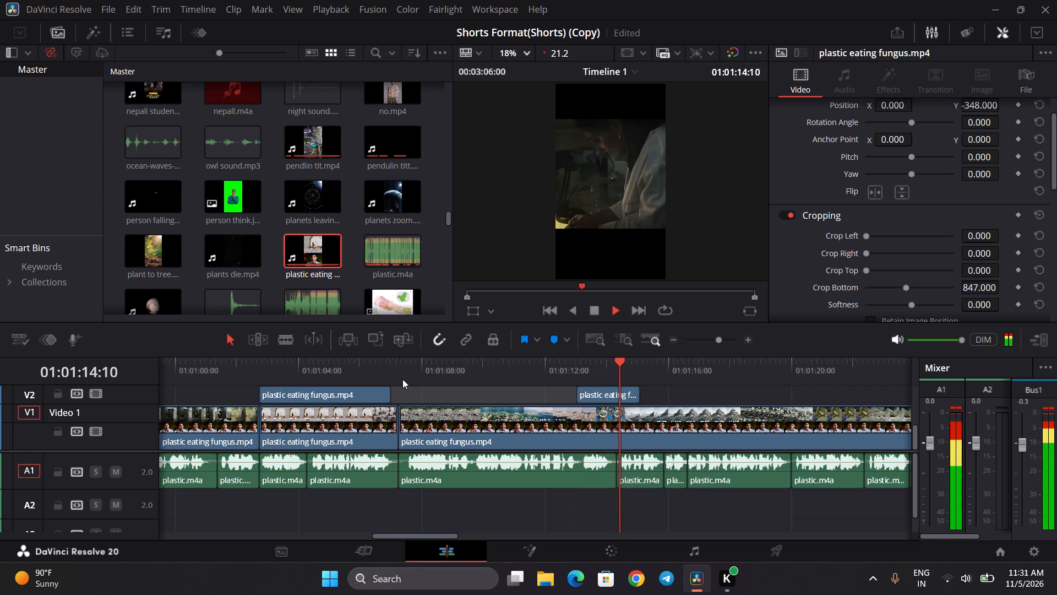
Move the short V2 plastic eating fungus.mp4 segment further along V2, starting at about 01:01:18:11.
left_click_drag(596, 396, 686, 390)
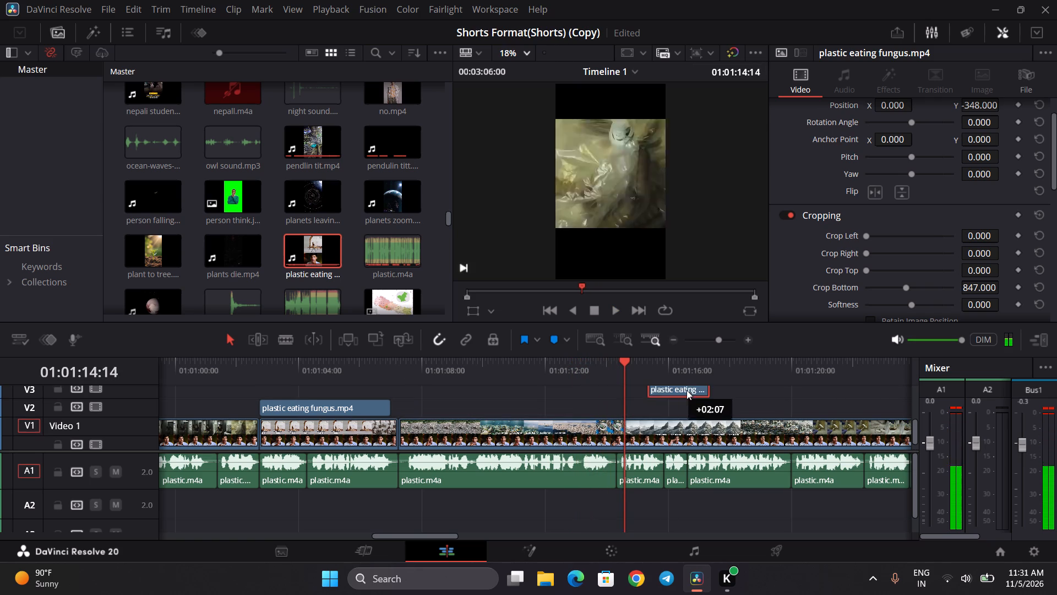
left_click_drag(686, 390, 764, 407)
scroll(547, 414, "down", 1)
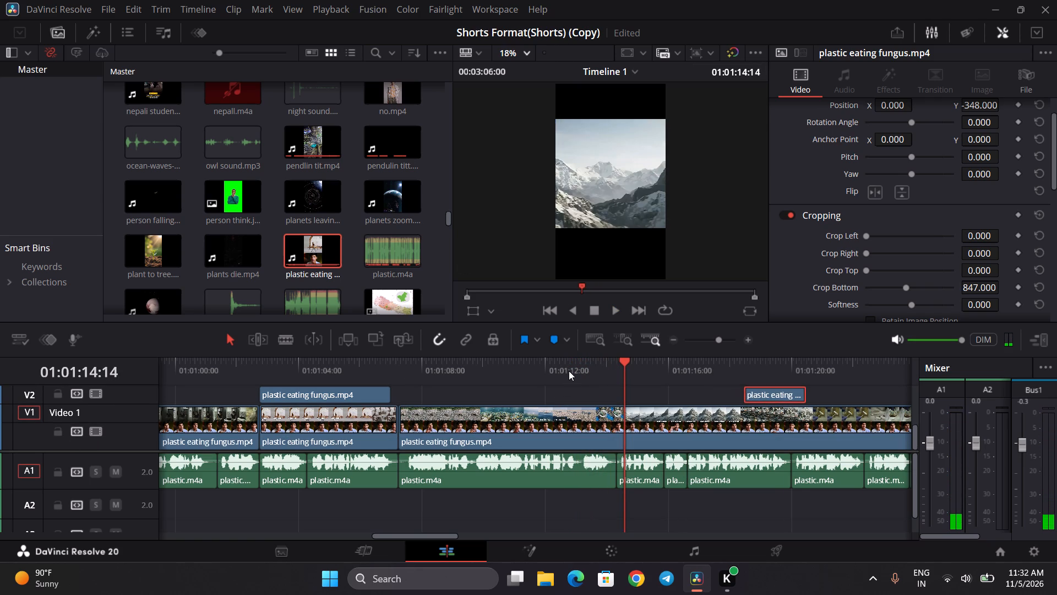
Play from about 01:01:12:18 to 01:01:17:09 to check the waste and mountain shots against the voice clips.
left_click(569, 370)
key("space")
key("space")
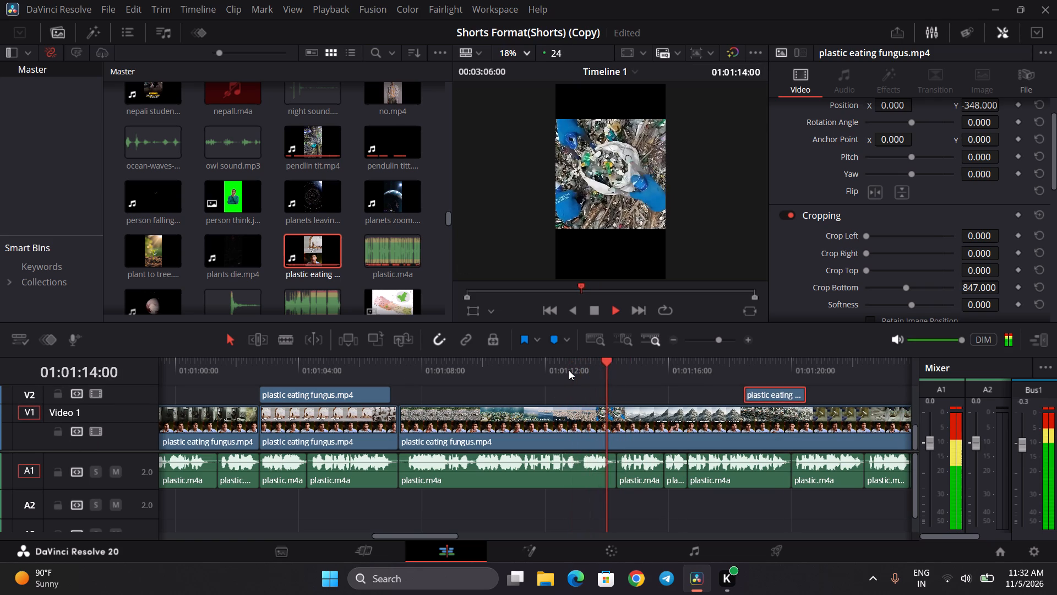
key("space")
key("space")
key("space")
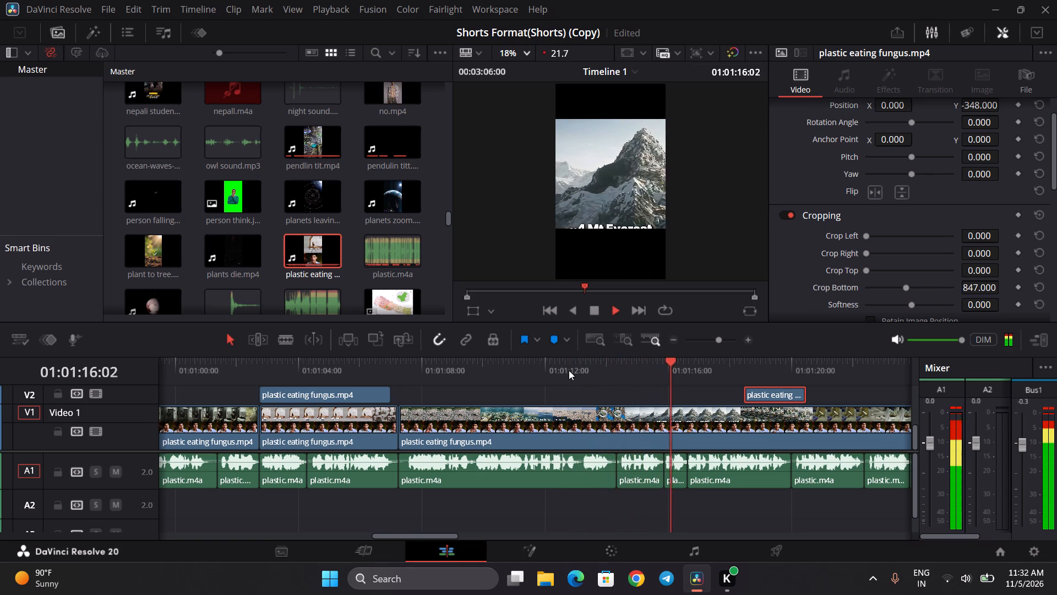
key("space")
key("space")
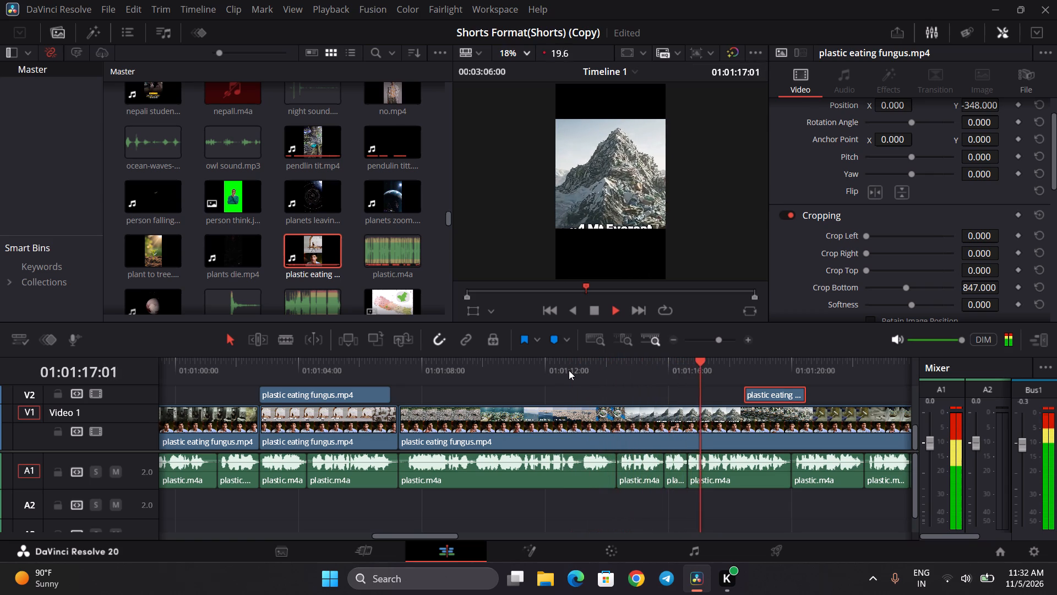
key("space")
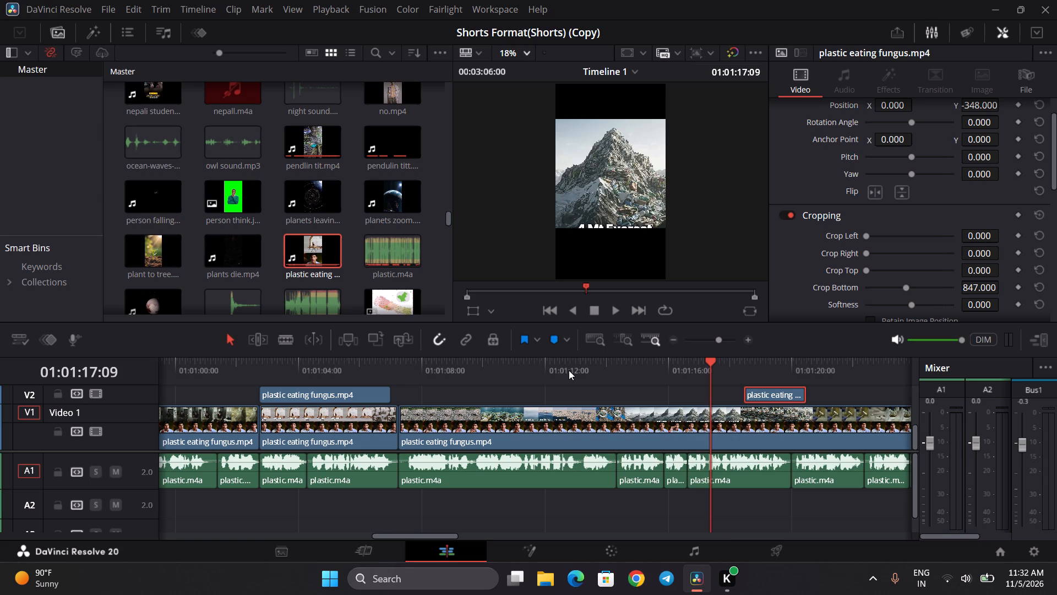
Save the project.
key("ctrl+s")
Close DaVinci Resolve.
left_click(1045, 0)
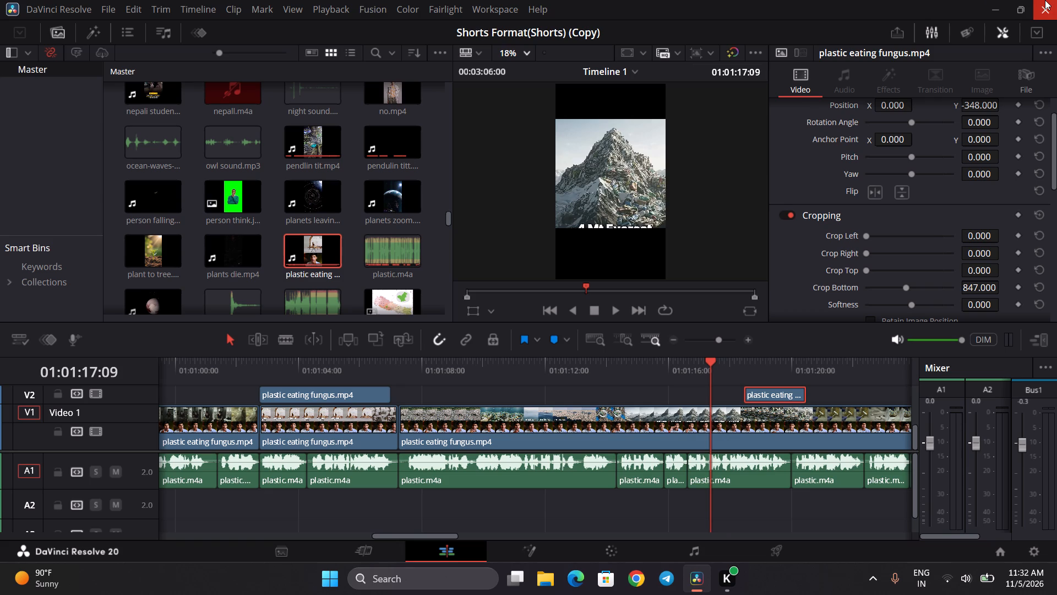